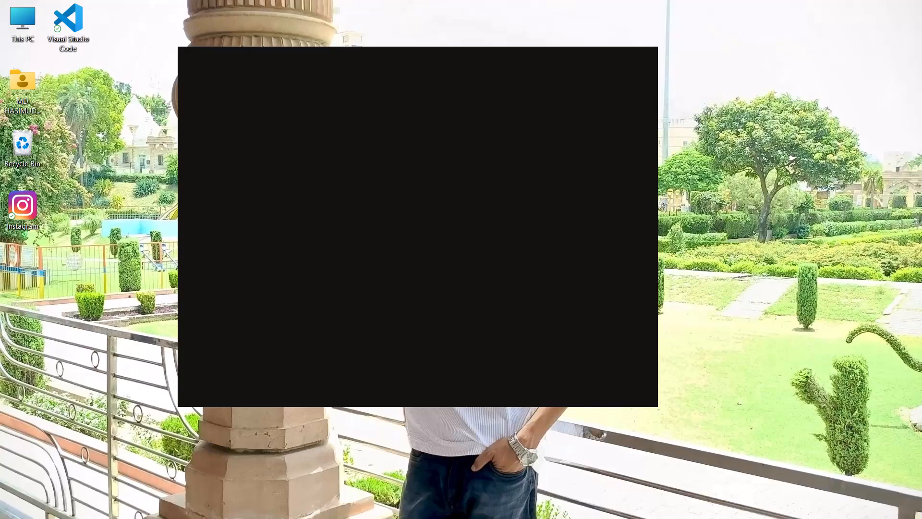
Launch PowerPoint and open the recent YUVA AI For All college presentation from Downloads.
left_click(178, 497)
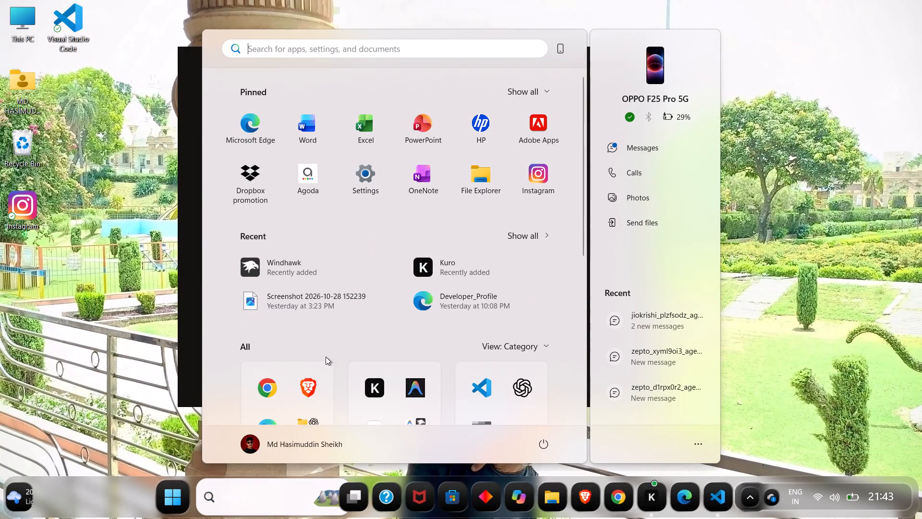
scroll(353, 347, "down", 4)
scroll(353, 347, "up", 2)
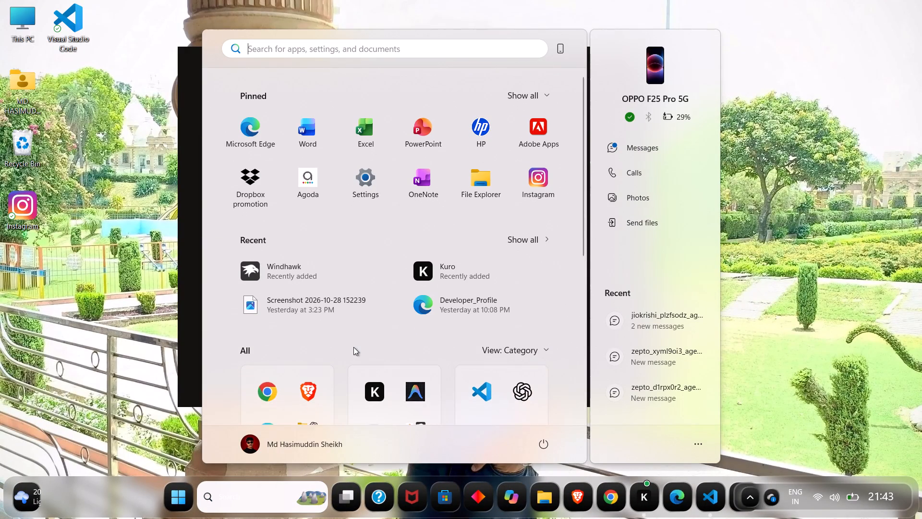
left_click(417, 130)
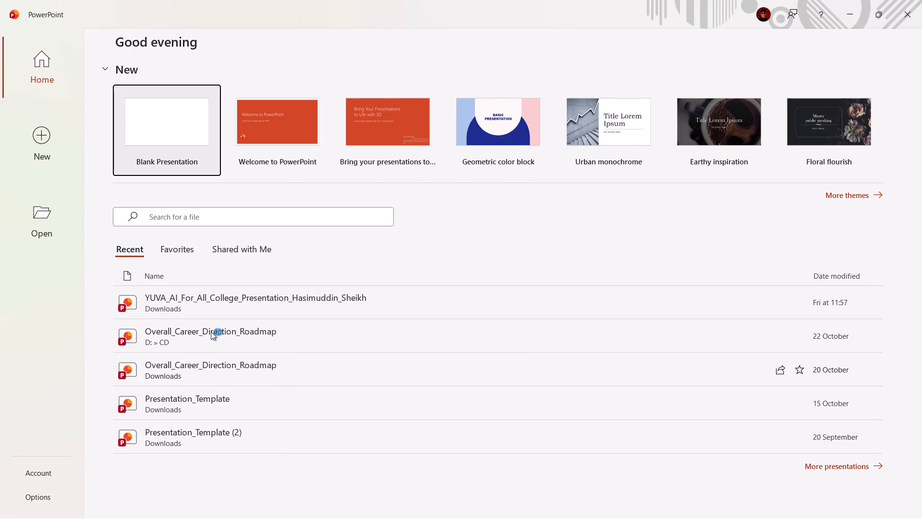
left_click(299, 302)
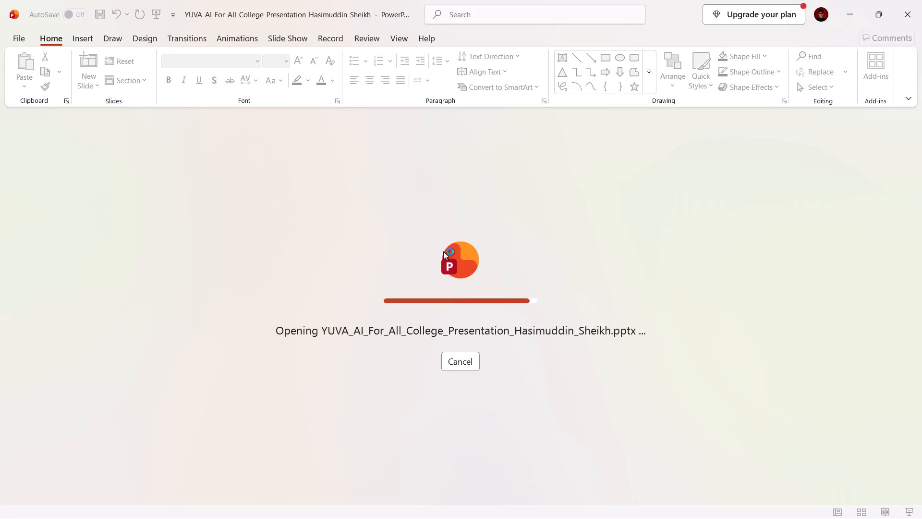
Add a new slide with the Blank layout after the closing THANK YOU slide.
scroll(428, 307, "down", 11)
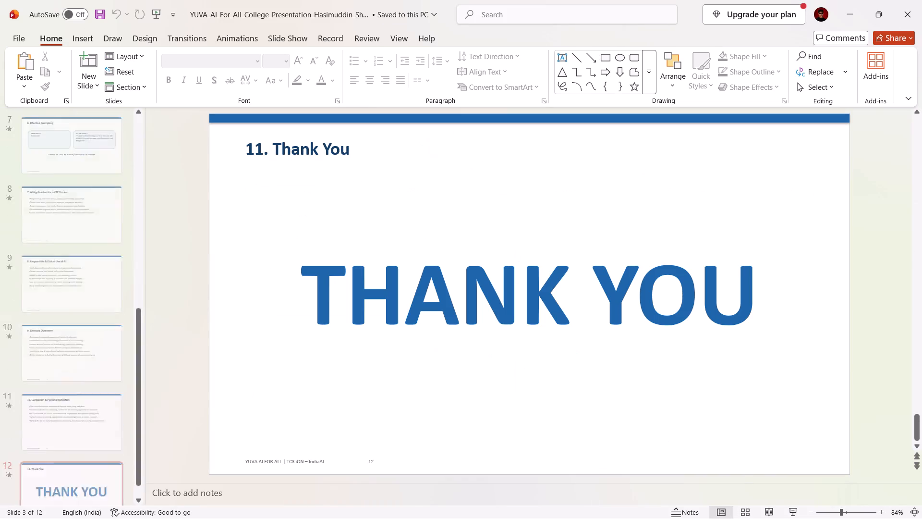
scroll(428, 307, "down", 1)
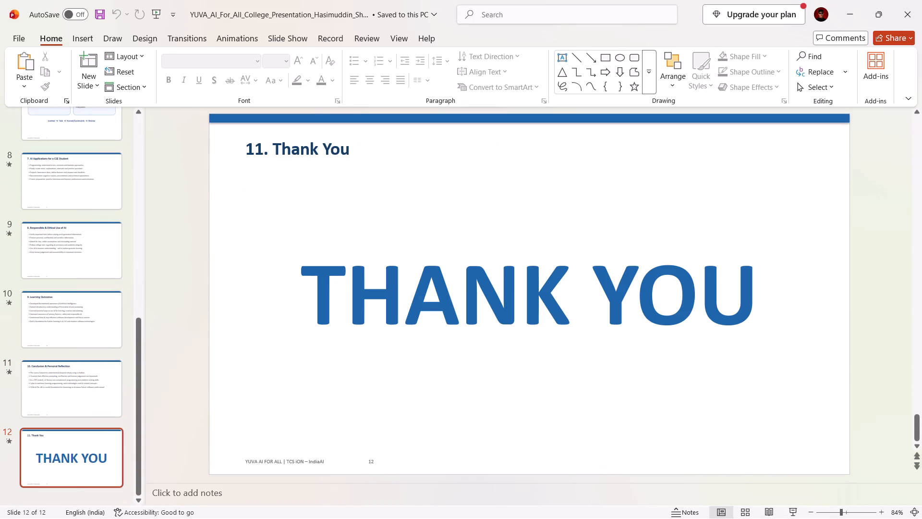
scroll(428, 307, "down", 4)
left_click(95, 85)
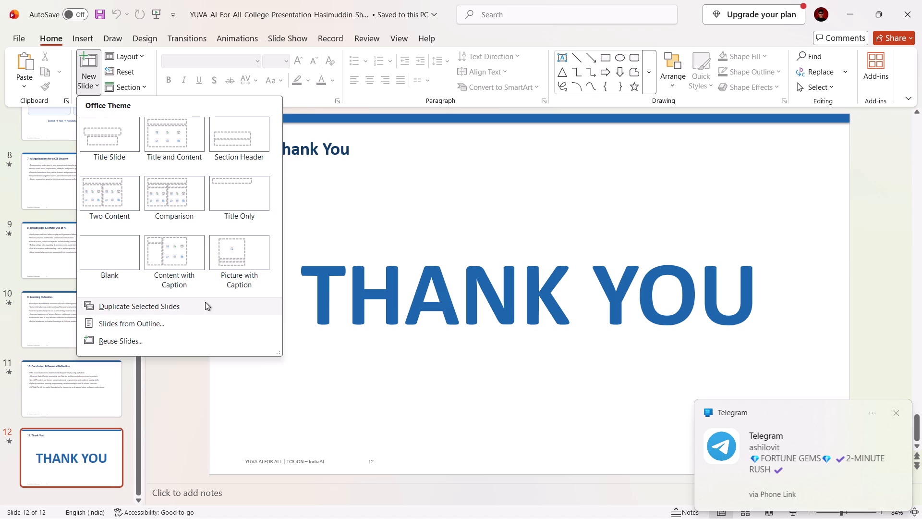
left_click(110, 258)
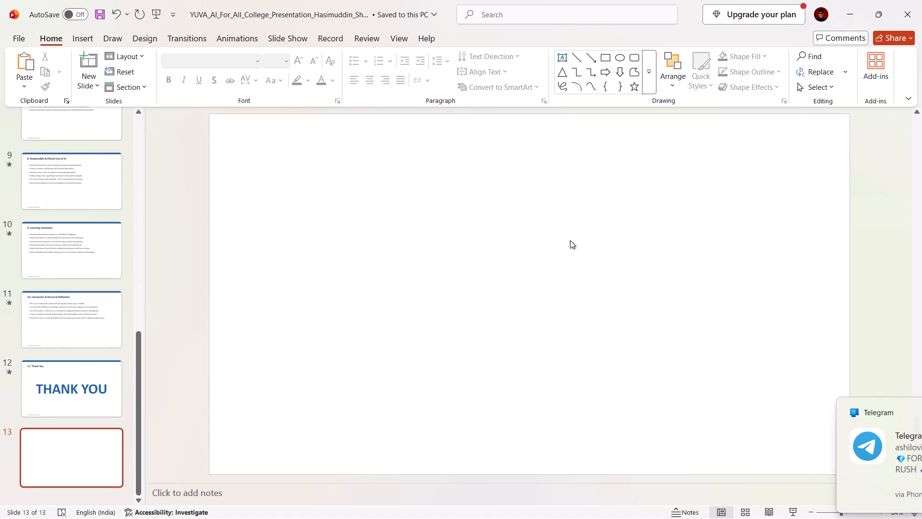
scroll(612, 283, "up", 1)
scroll(612, 283, "down", 7)
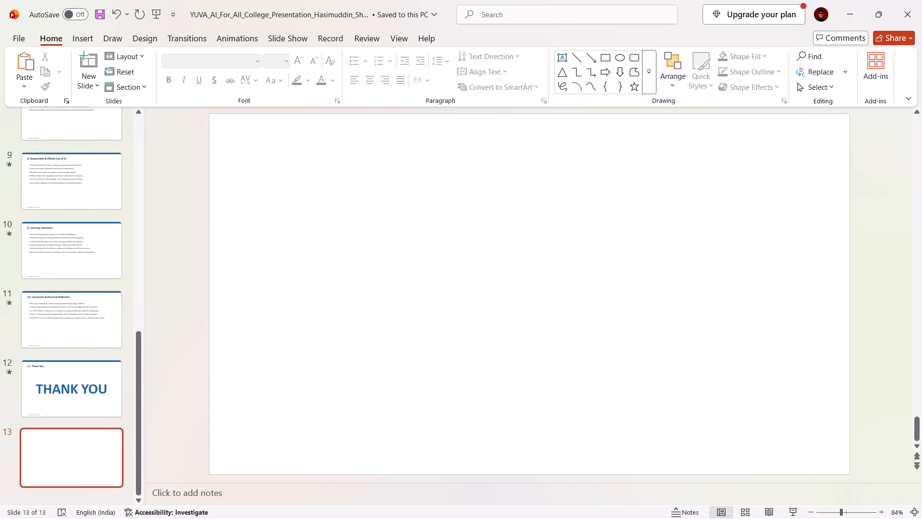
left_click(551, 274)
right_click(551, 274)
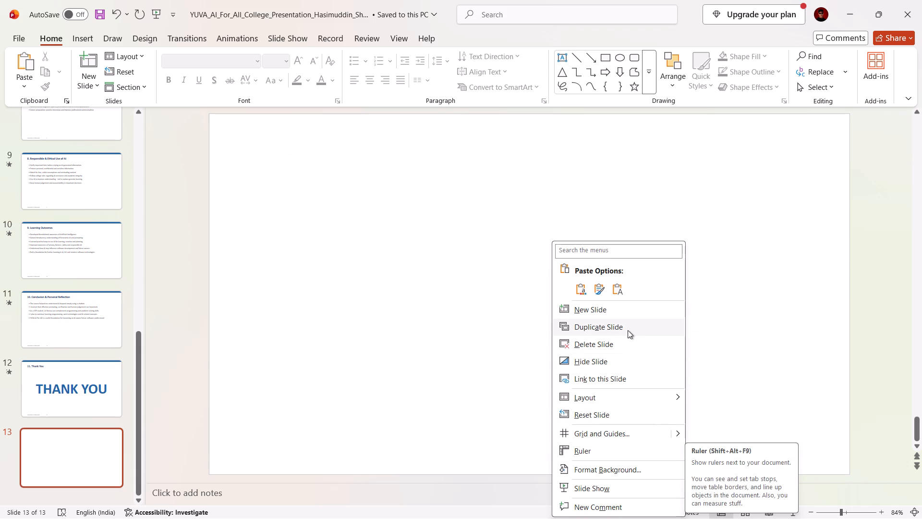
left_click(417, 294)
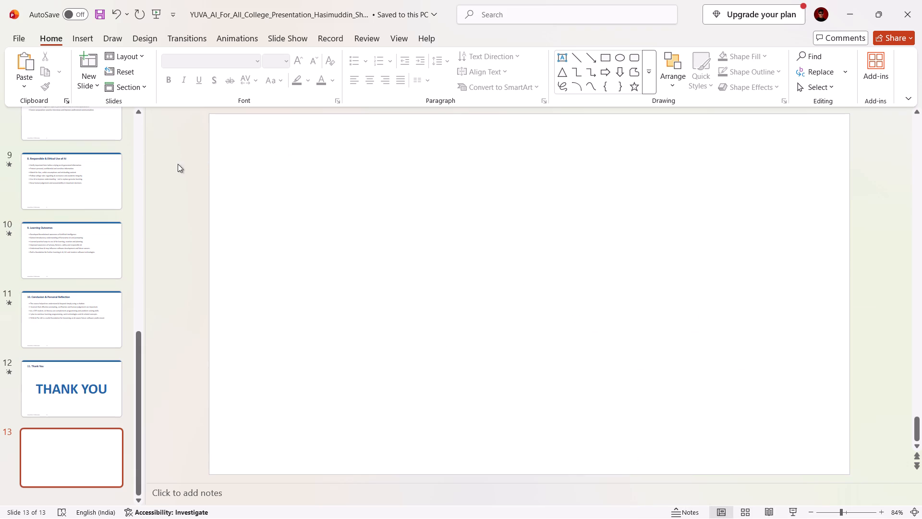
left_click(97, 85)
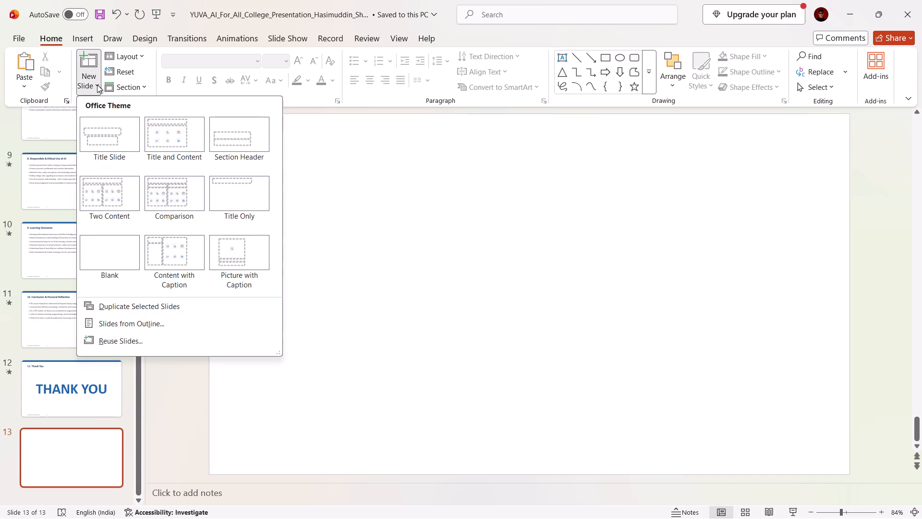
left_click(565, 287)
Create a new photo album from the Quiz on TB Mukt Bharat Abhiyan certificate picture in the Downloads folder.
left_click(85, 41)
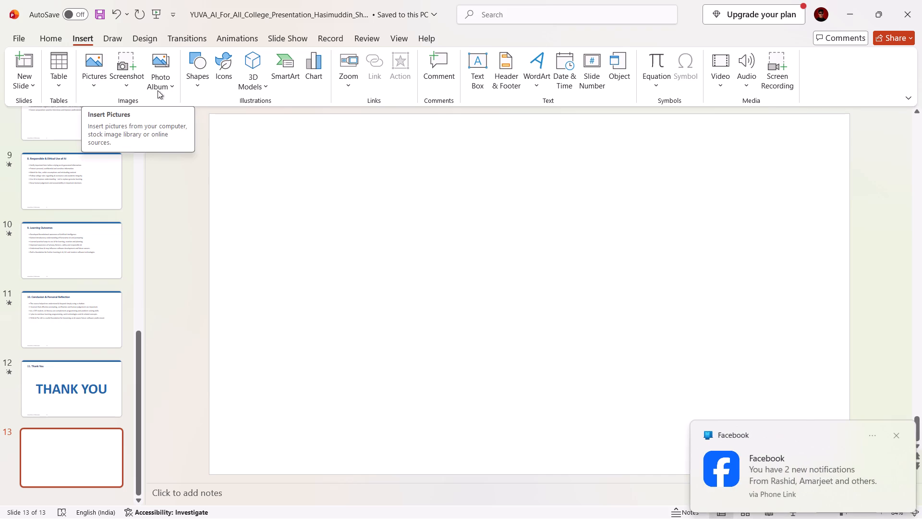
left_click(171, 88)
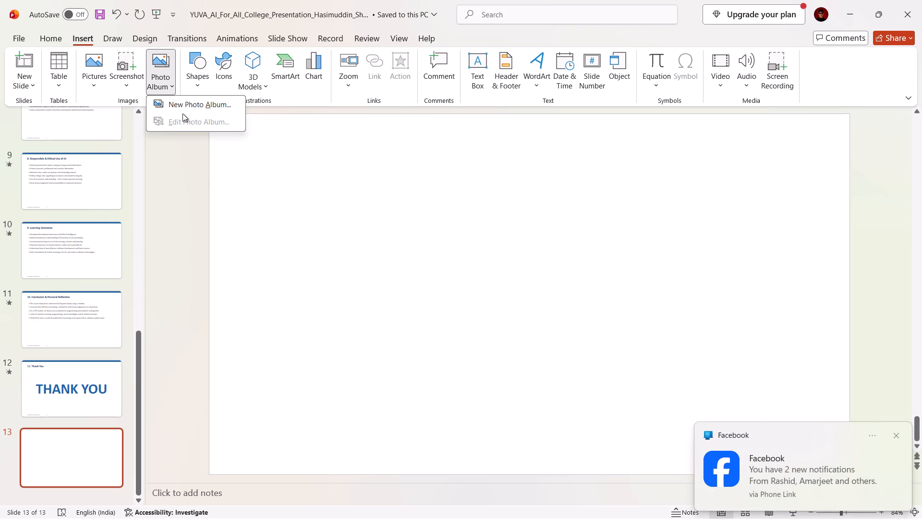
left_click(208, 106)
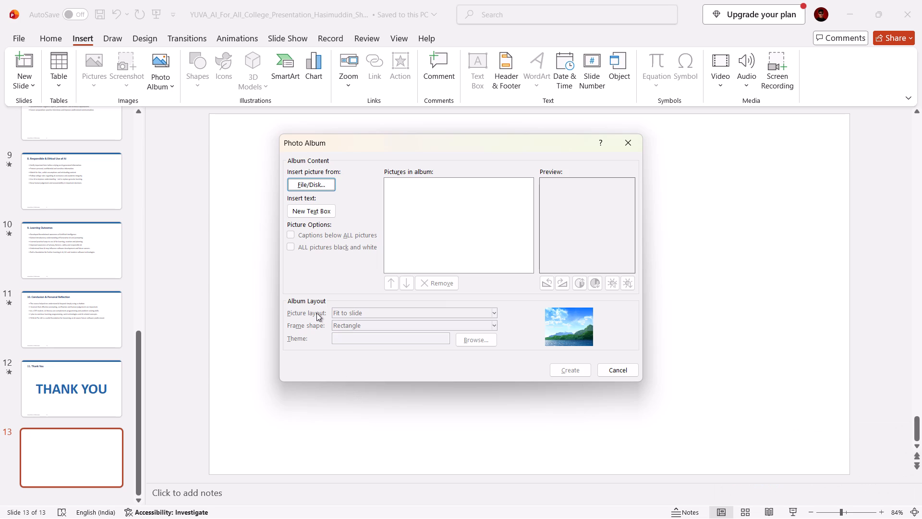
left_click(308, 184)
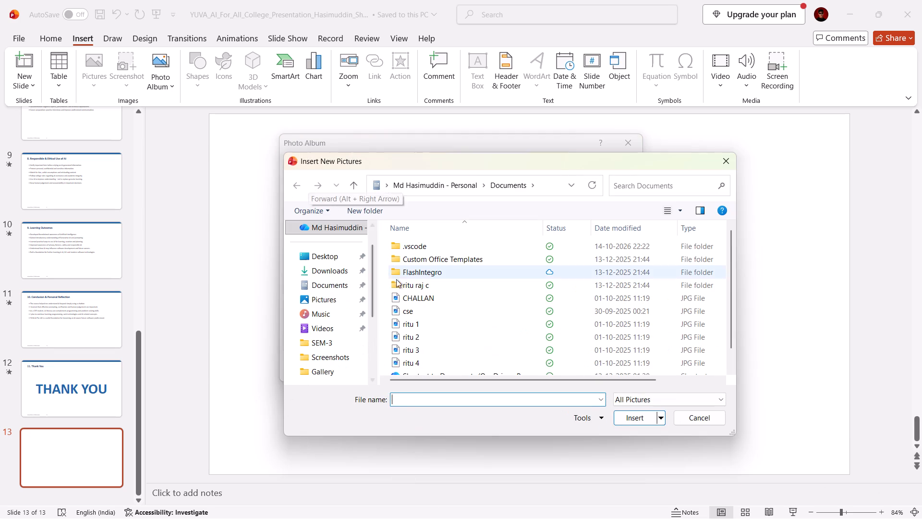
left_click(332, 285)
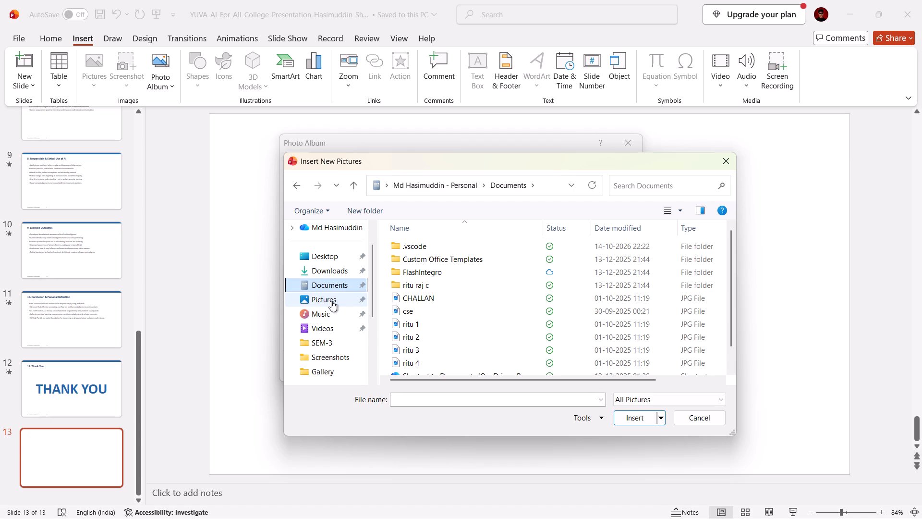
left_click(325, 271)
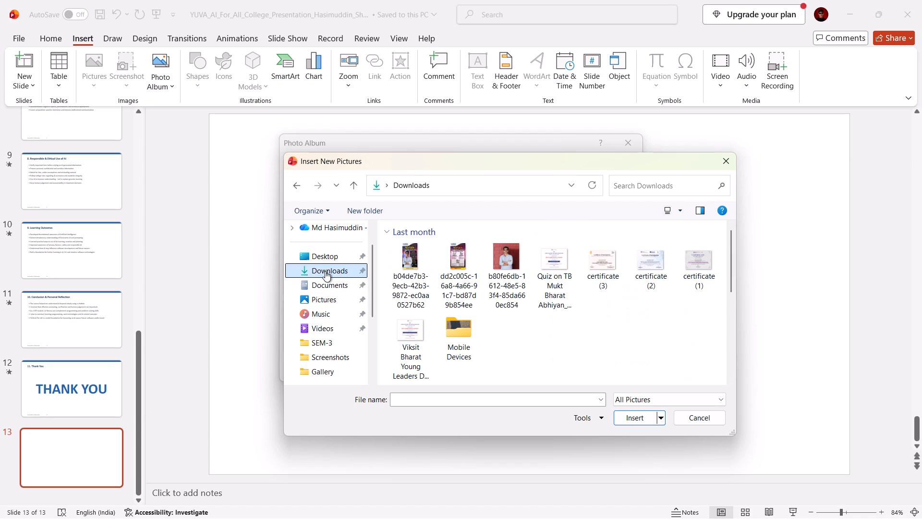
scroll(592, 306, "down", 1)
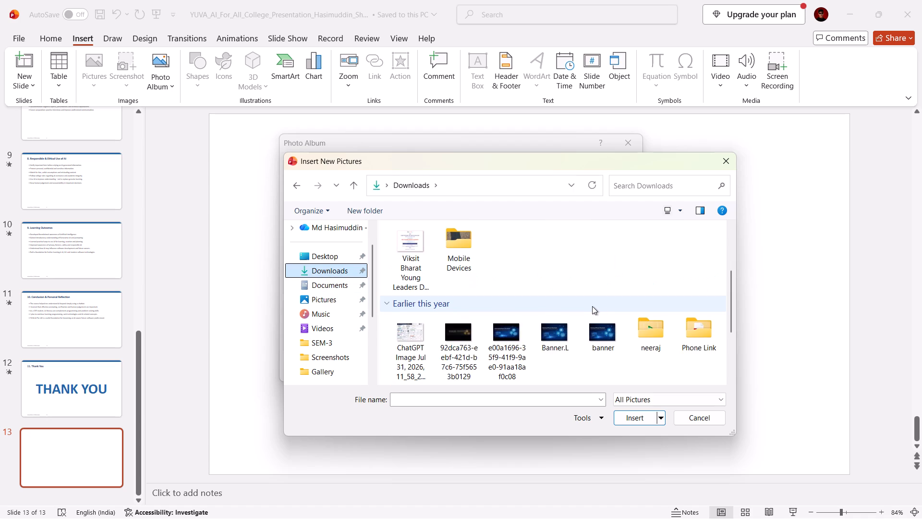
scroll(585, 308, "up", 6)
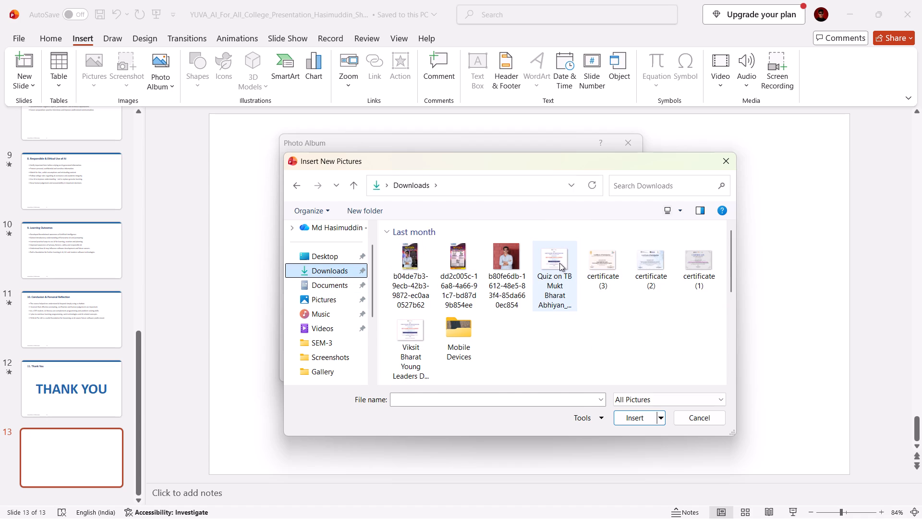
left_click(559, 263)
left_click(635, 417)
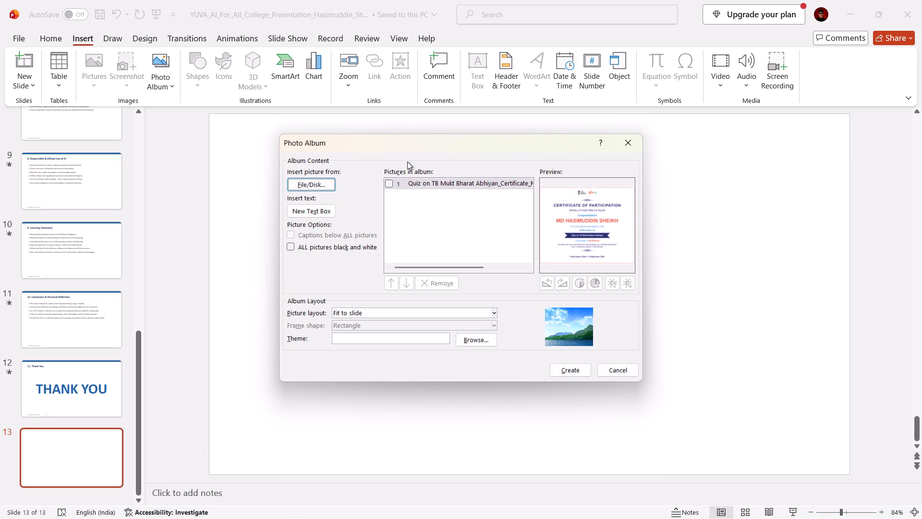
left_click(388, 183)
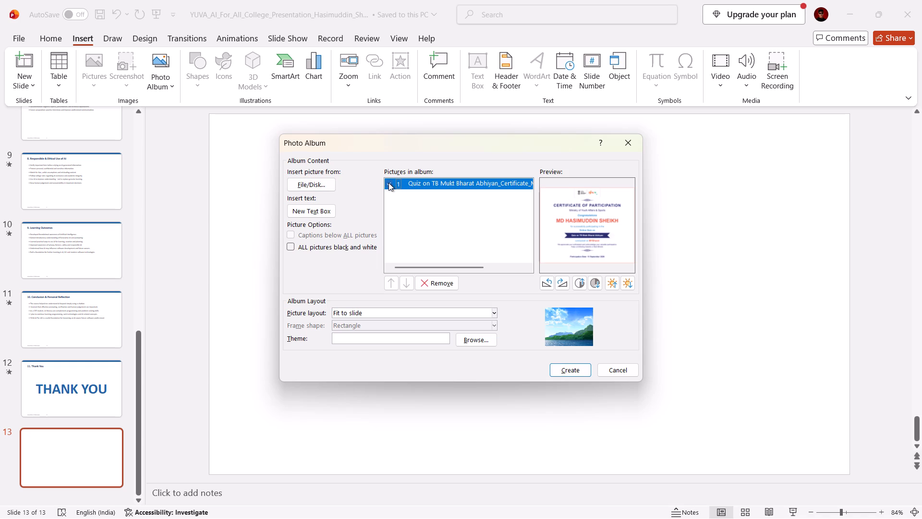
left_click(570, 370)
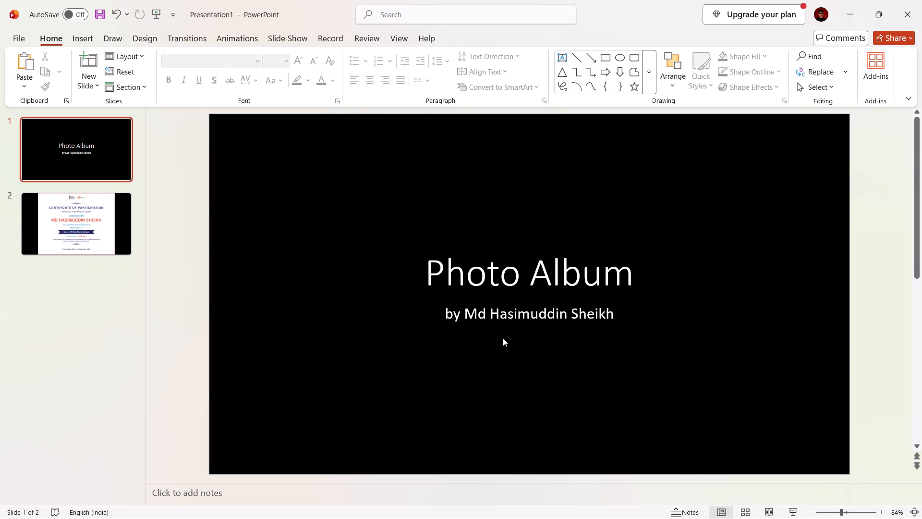
Look through the title slide and the certificate slide of the photo album presentation.
scroll(503, 338, "up", 2)
scroll(503, 338, "down", 1)
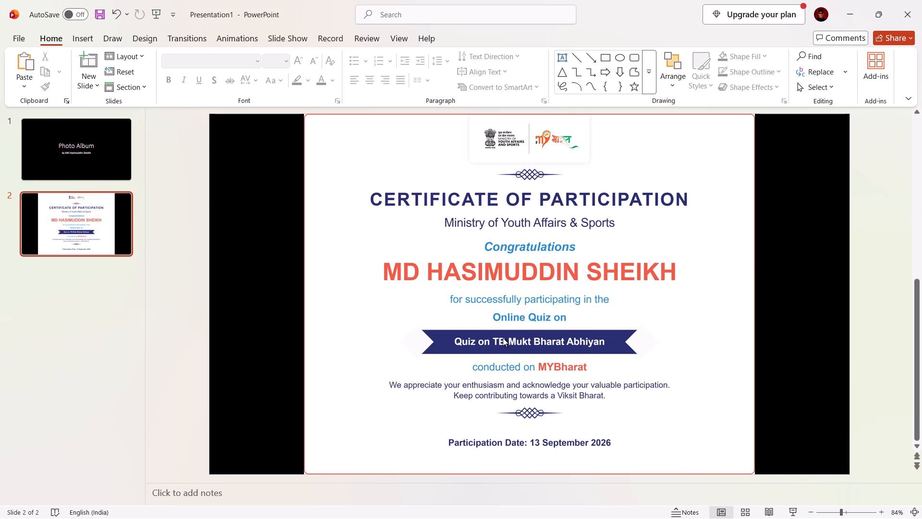
scroll(503, 338, "down", 5)
scroll(267, 254, "up", 1)
scroll(267, 254, "right", 1)
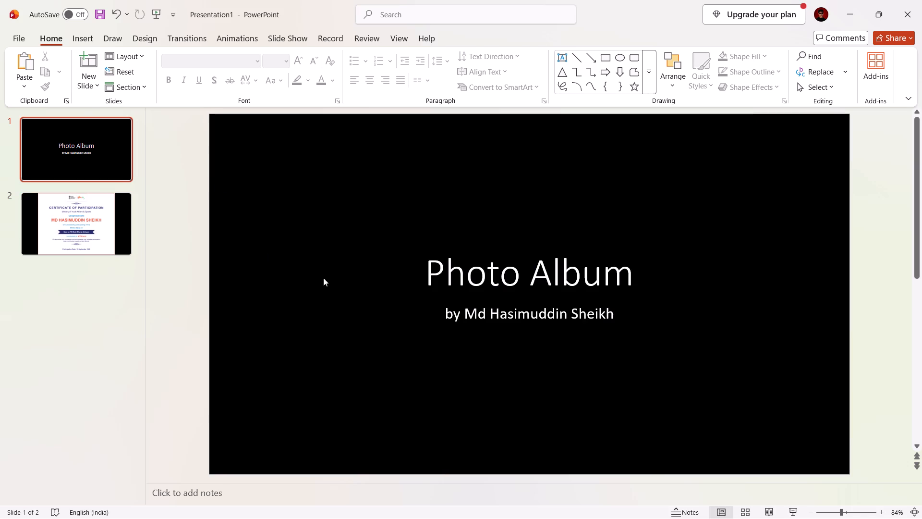
scroll(373, 280, "up", 1)
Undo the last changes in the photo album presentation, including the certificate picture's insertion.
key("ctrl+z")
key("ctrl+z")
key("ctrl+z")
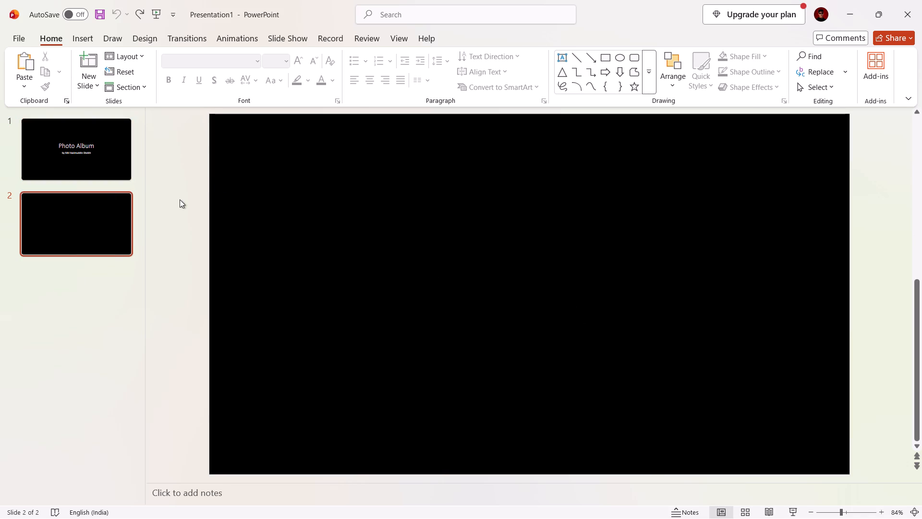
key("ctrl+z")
Return to the YUVA AI For All college presentation through the recent files, at its blank last slide.
left_click(21, 39)
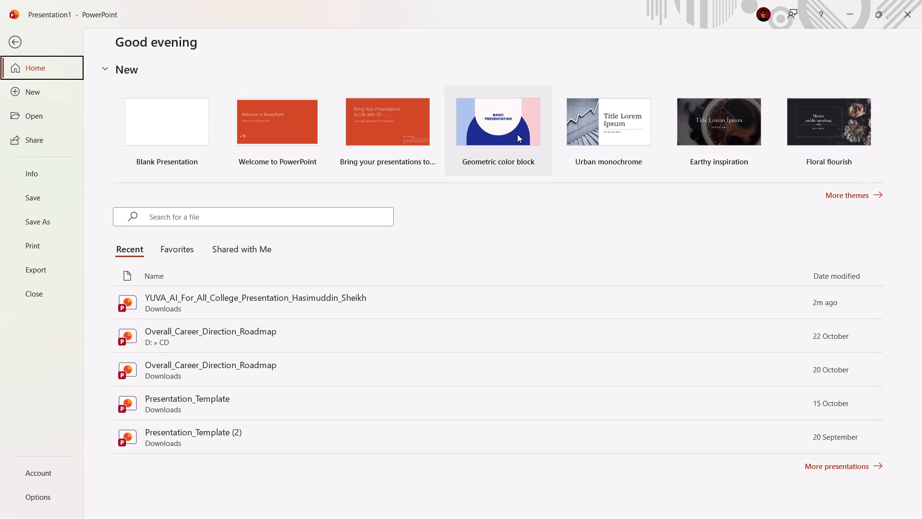
left_click(333, 298)
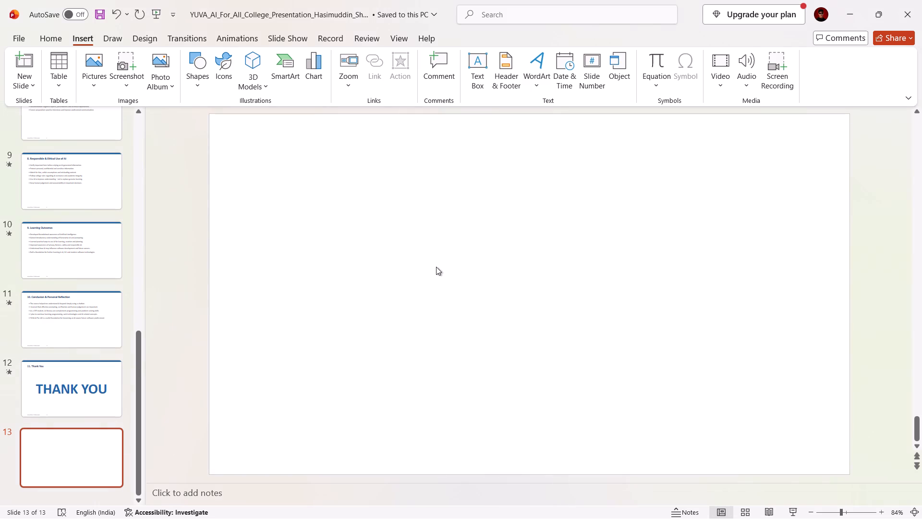
scroll(437, 263, "down", 1)
left_click(463, 270)
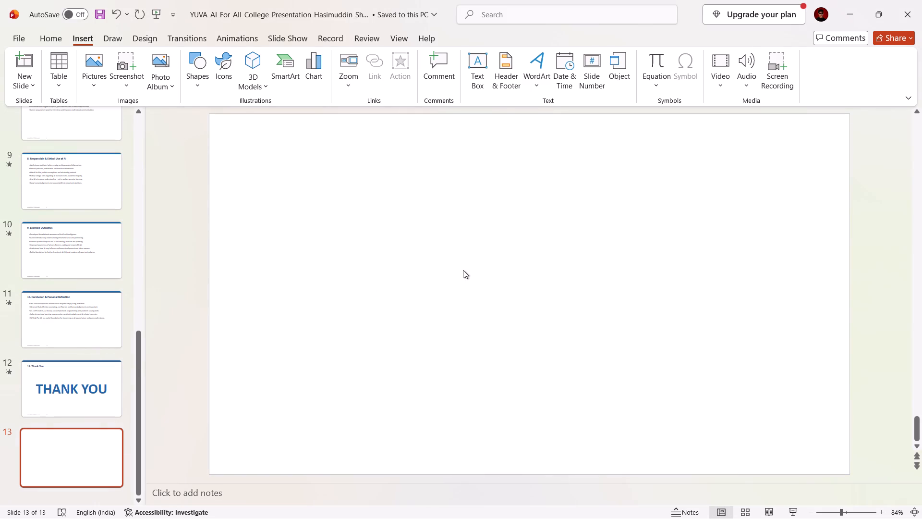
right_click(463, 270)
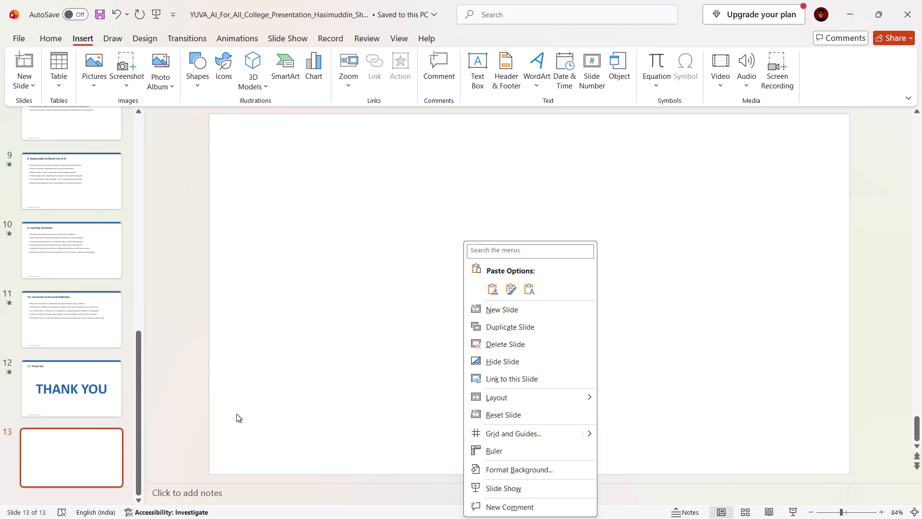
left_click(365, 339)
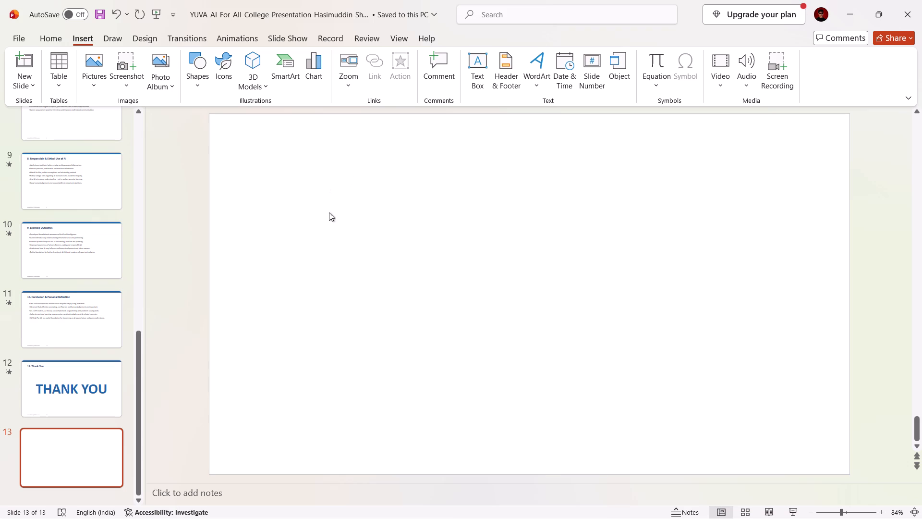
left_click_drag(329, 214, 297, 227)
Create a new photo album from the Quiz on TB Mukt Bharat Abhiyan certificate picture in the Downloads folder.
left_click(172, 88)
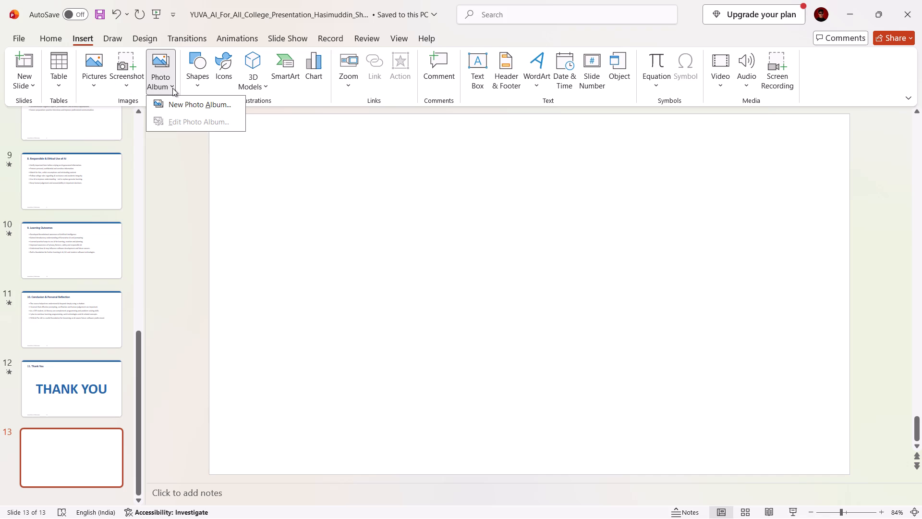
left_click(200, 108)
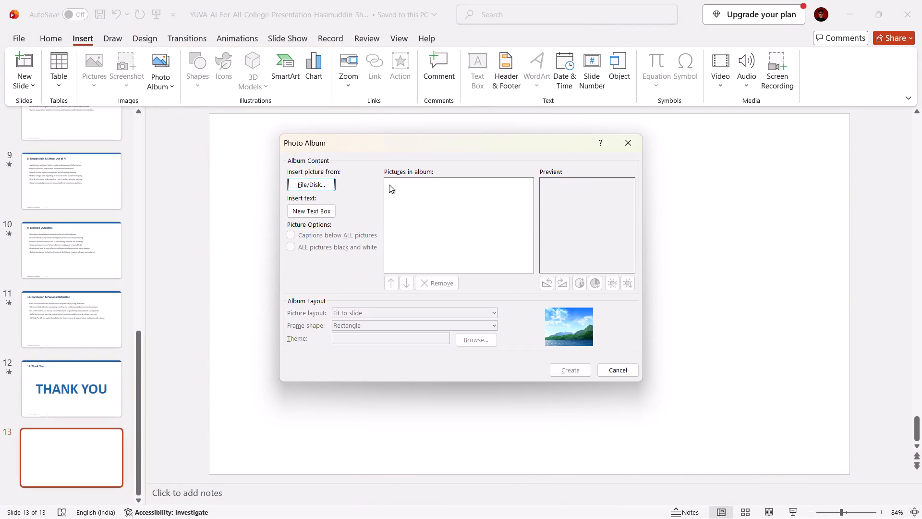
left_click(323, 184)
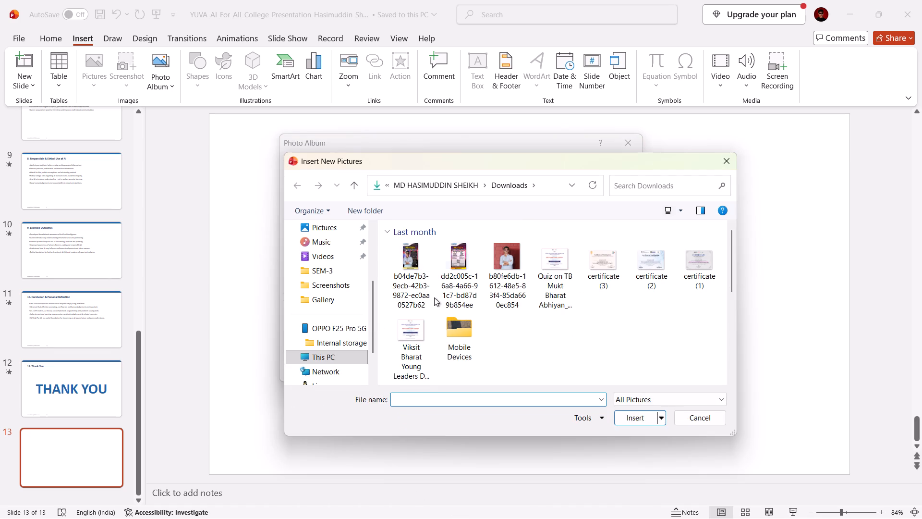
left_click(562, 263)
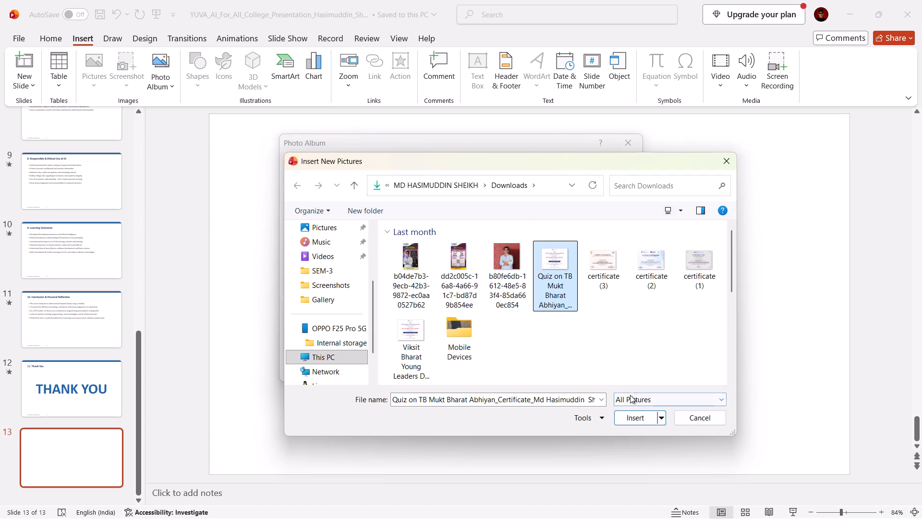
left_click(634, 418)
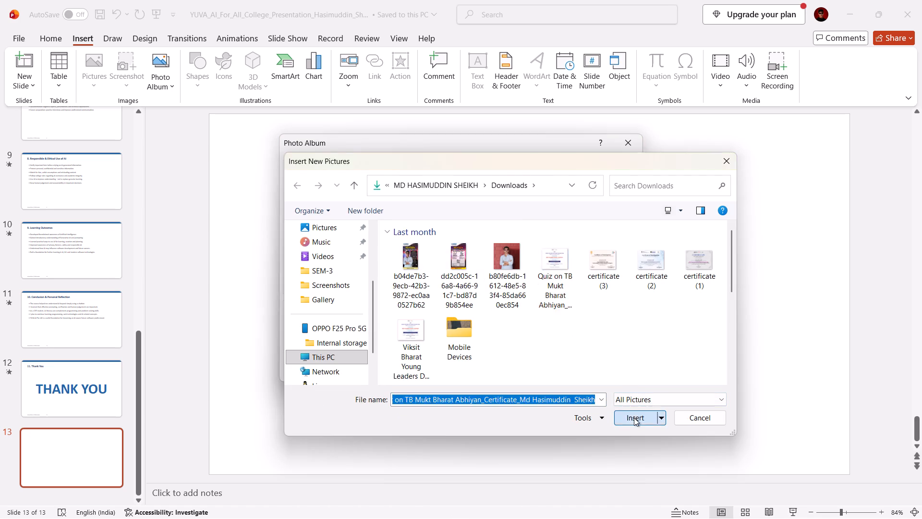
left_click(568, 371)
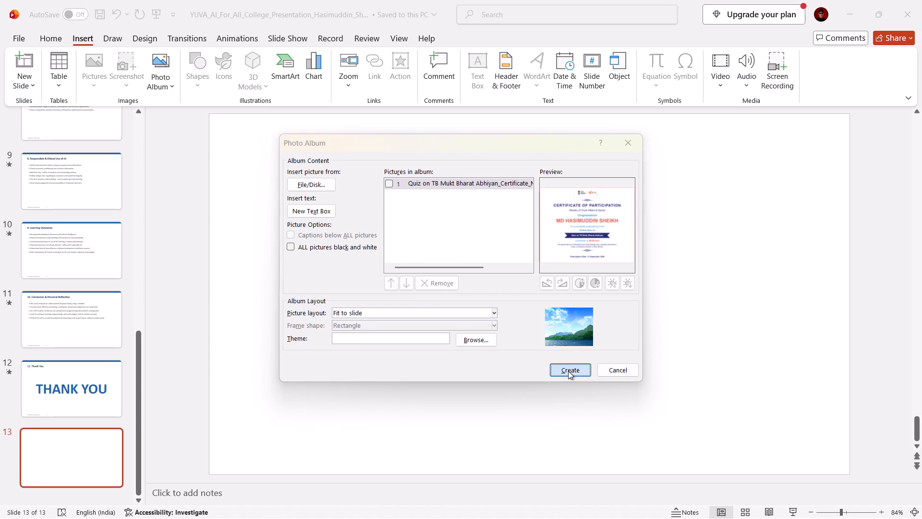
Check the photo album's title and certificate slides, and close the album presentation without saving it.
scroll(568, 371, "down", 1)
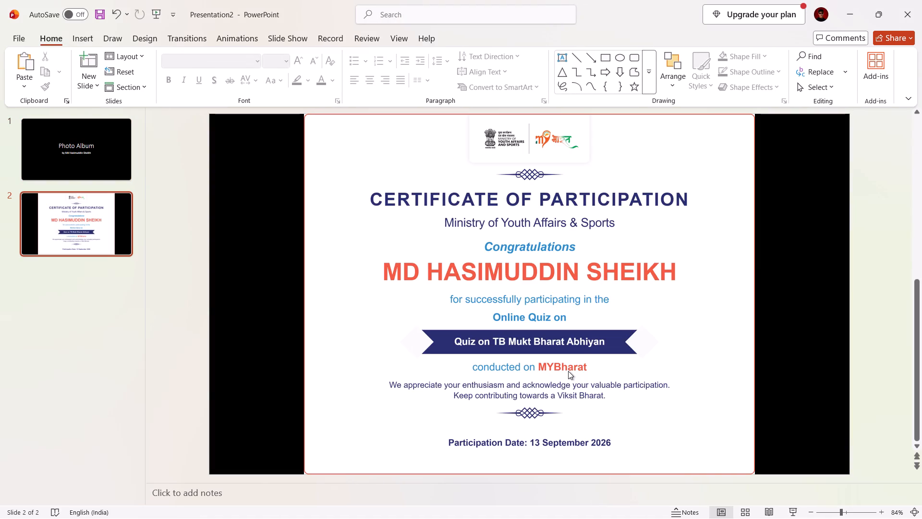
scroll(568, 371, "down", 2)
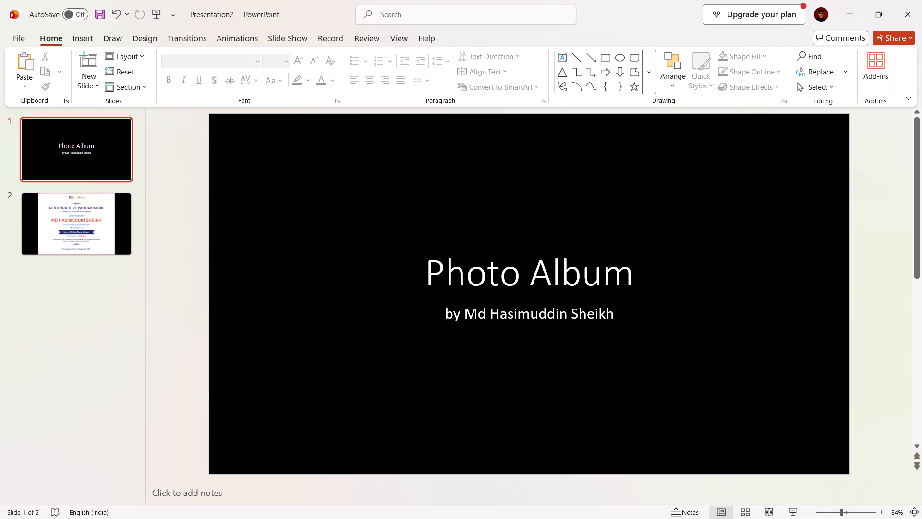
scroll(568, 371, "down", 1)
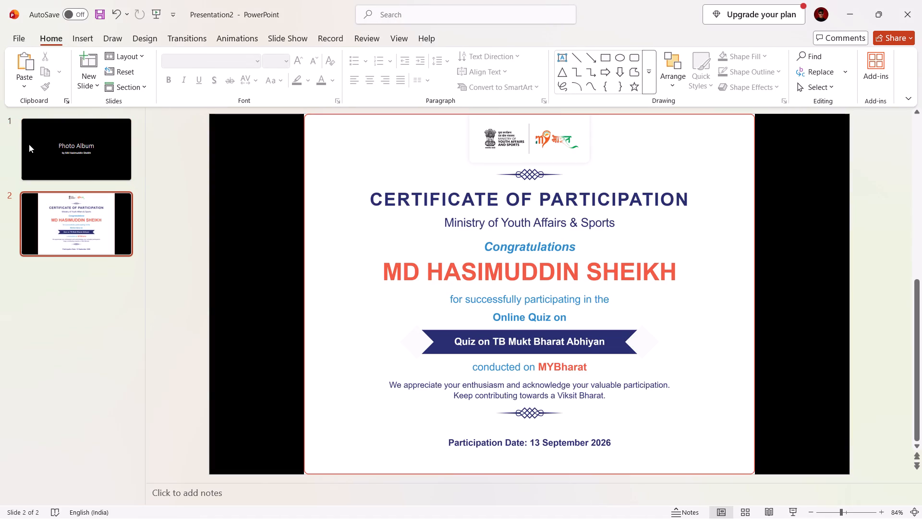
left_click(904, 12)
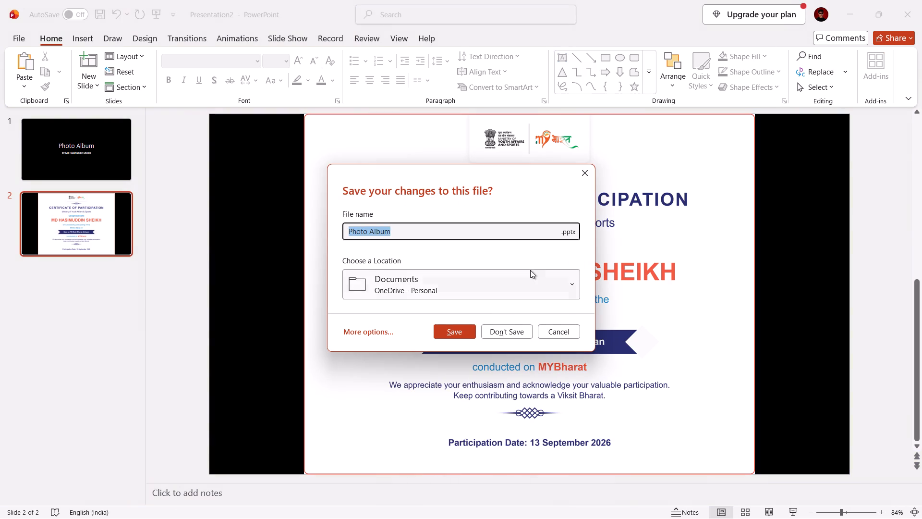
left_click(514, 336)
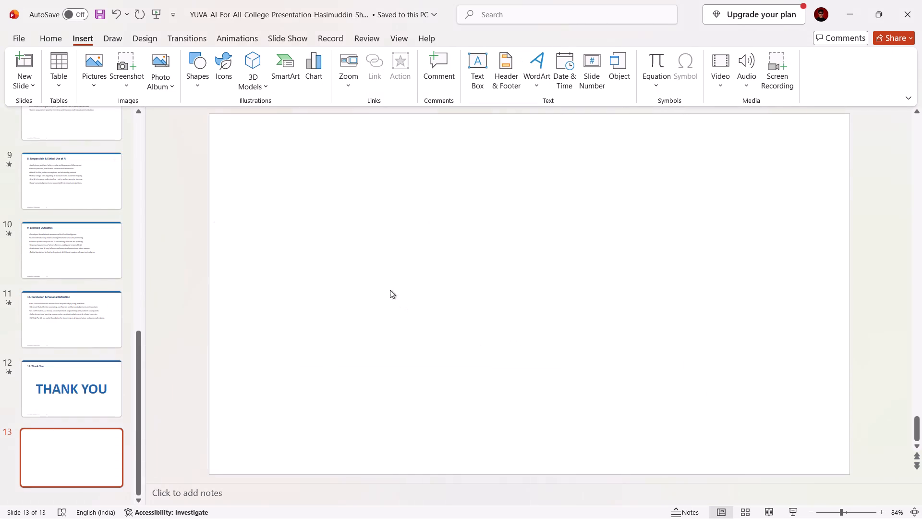
Delete the blank slide 13 that follows the Thank You slide.
scroll(497, 366, "down", 2)
left_click(430, 230)
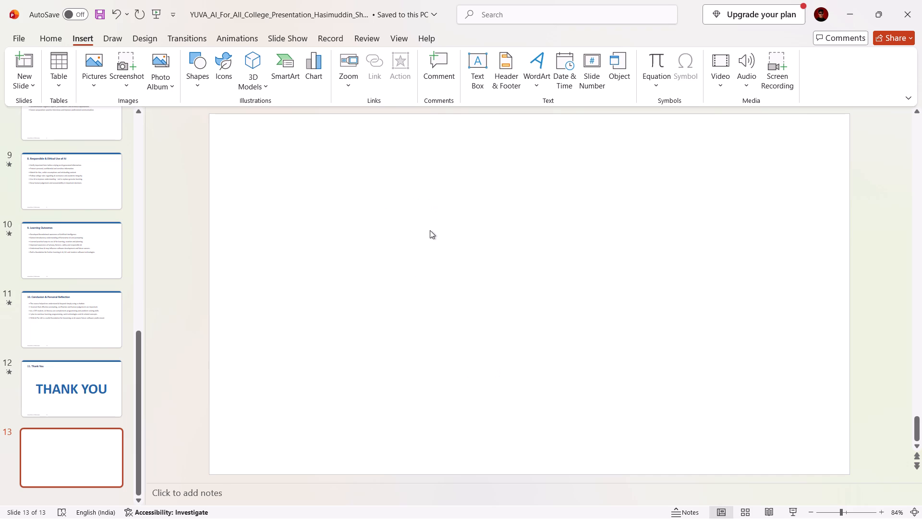
left_click(430, 235)
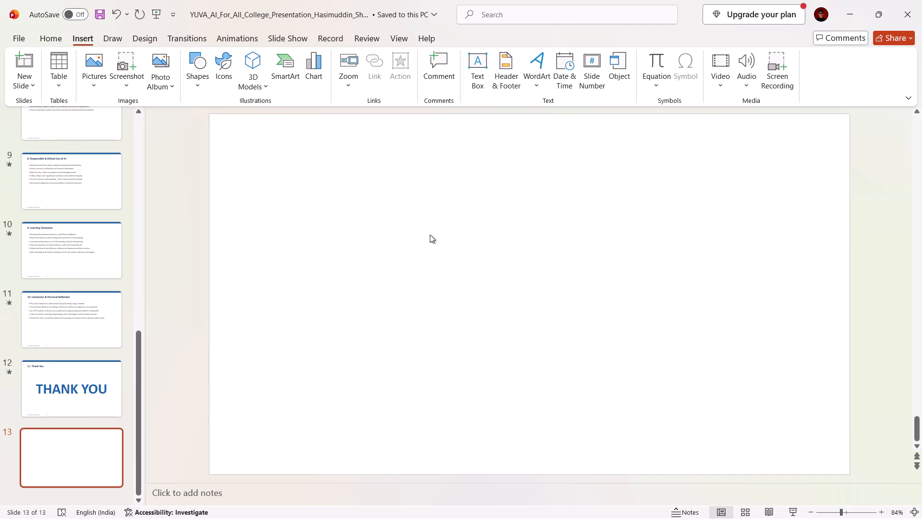
right_click(430, 235)
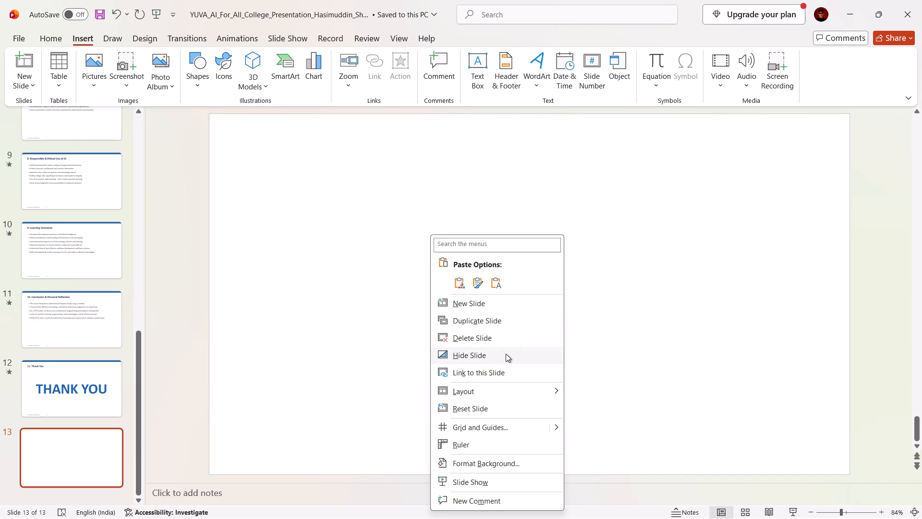
left_click(489, 340)
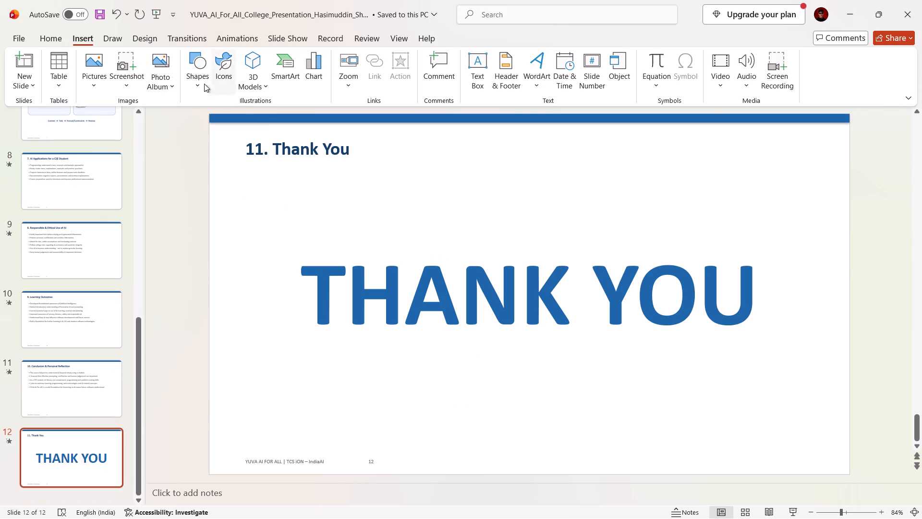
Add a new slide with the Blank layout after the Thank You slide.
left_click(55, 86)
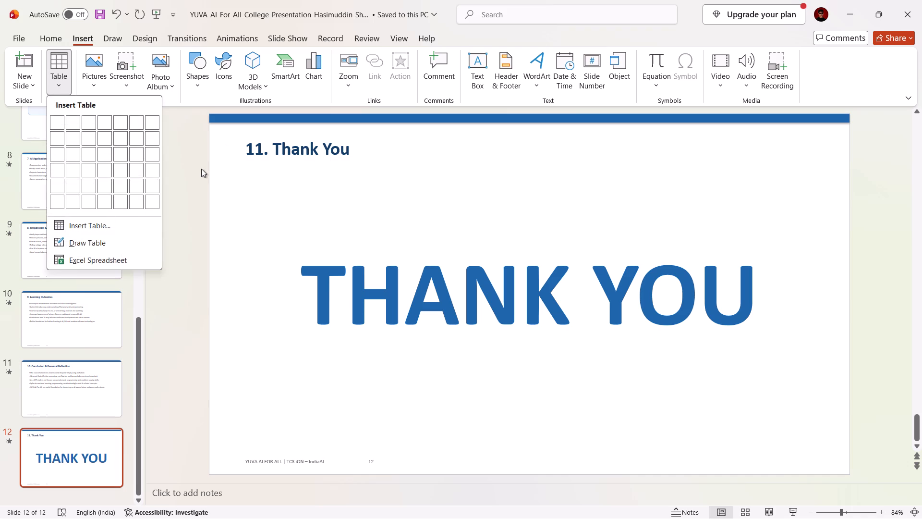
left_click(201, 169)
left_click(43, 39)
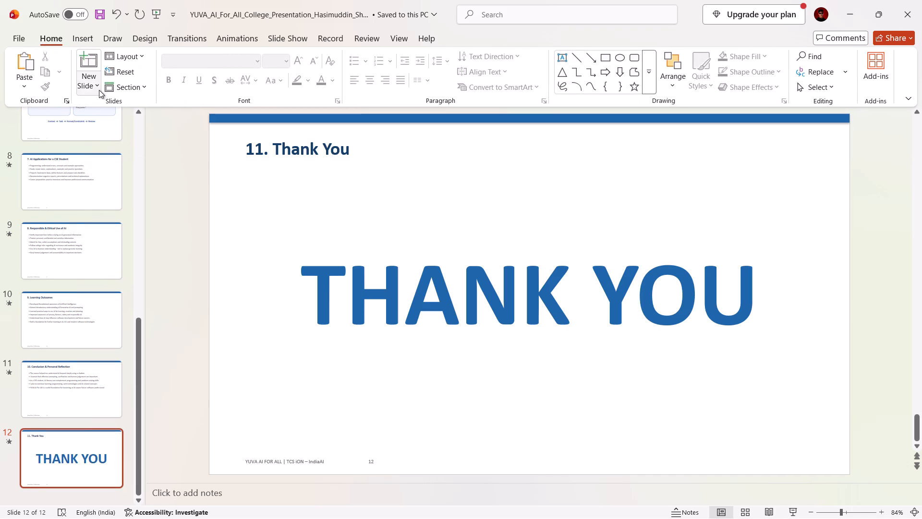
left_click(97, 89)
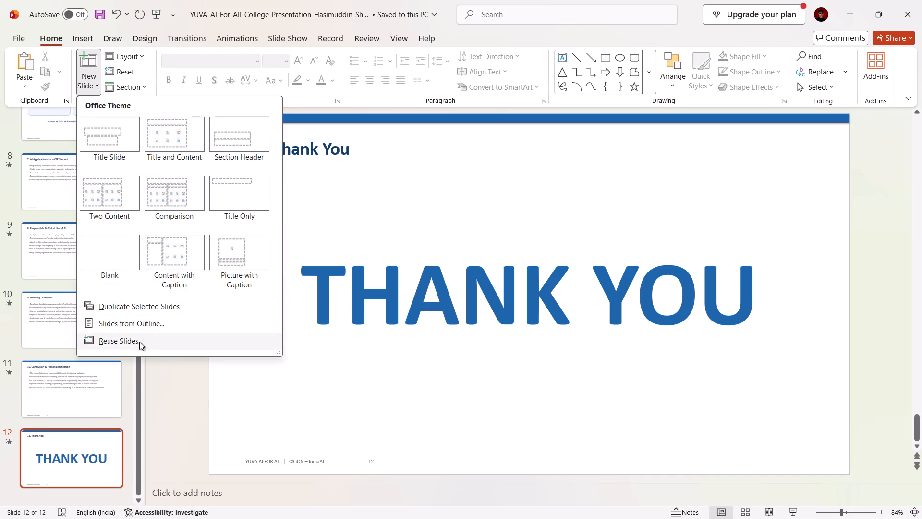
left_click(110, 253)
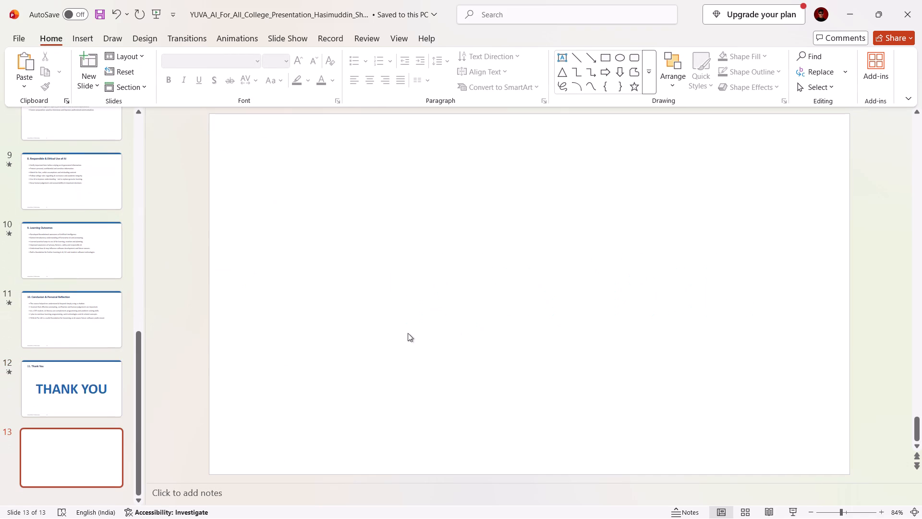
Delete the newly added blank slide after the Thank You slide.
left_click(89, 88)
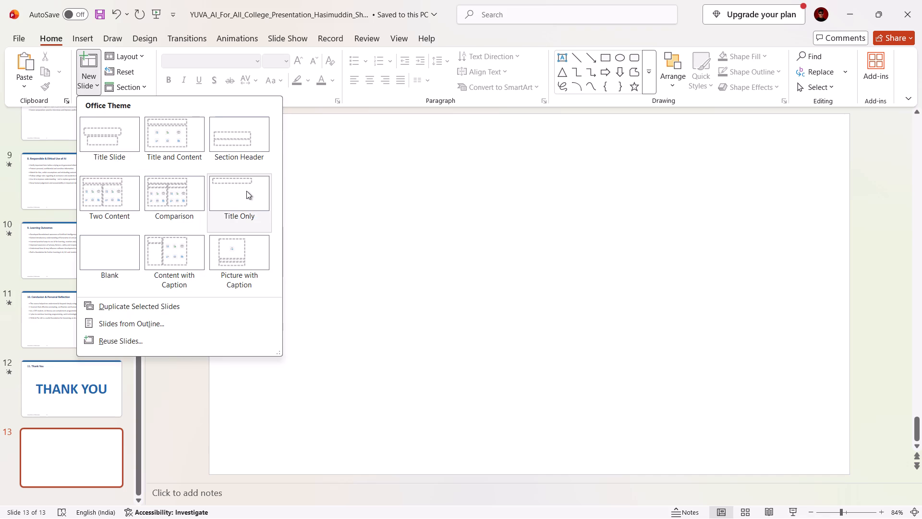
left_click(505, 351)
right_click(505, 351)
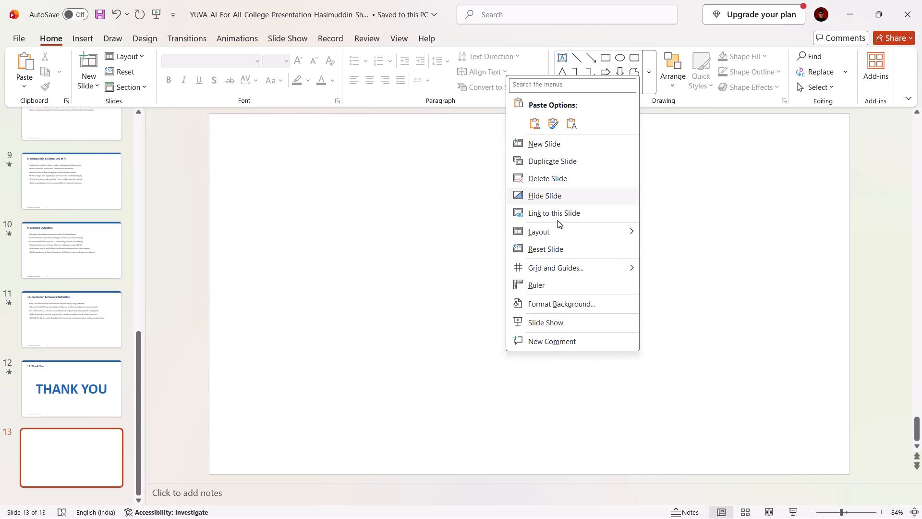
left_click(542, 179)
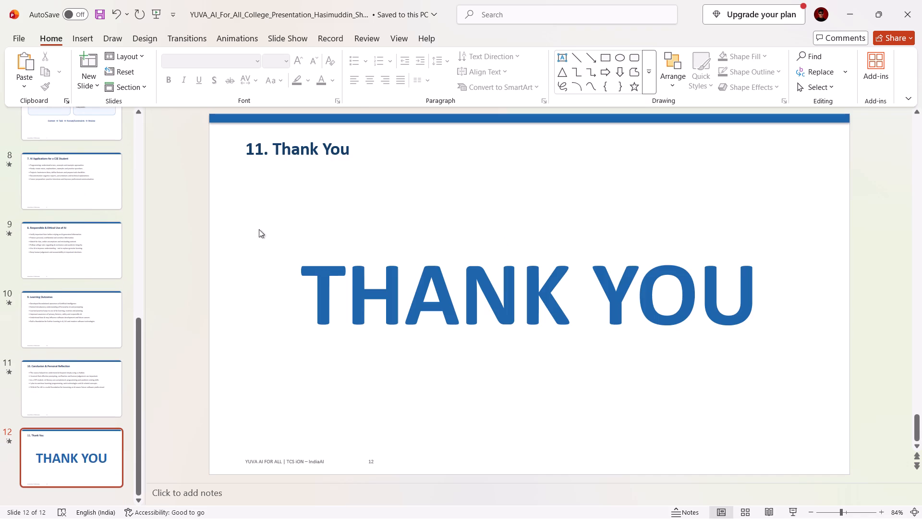
Add a new slide with the Title and Content layout after the Thank You slide.
left_click(91, 84)
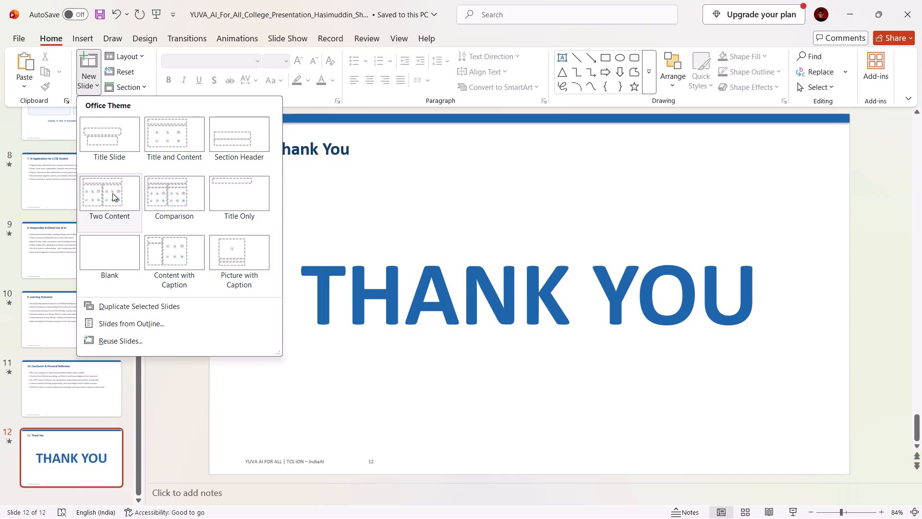
left_click(173, 133)
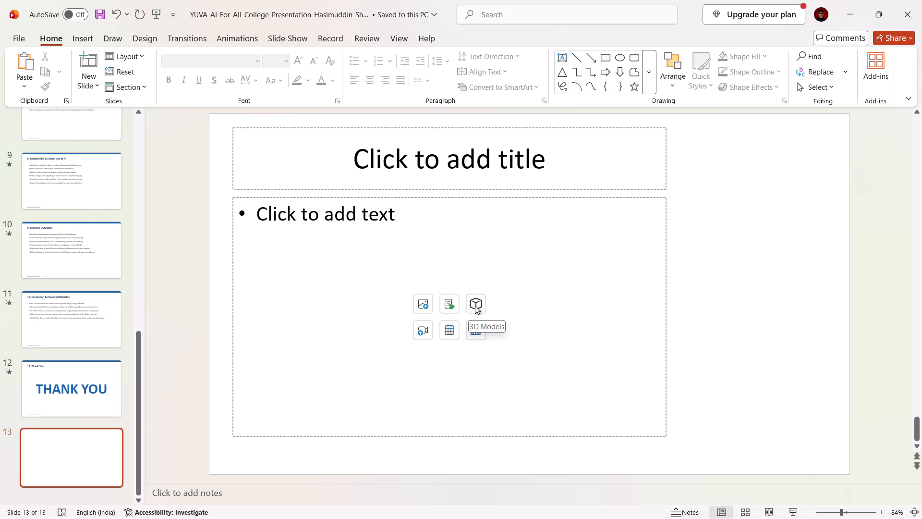
Insert the Quiz on TB Mukt Bharat Abhiyan certificate picture from the Downloads folder into slide 13's content placeholder.
left_click(423, 305)
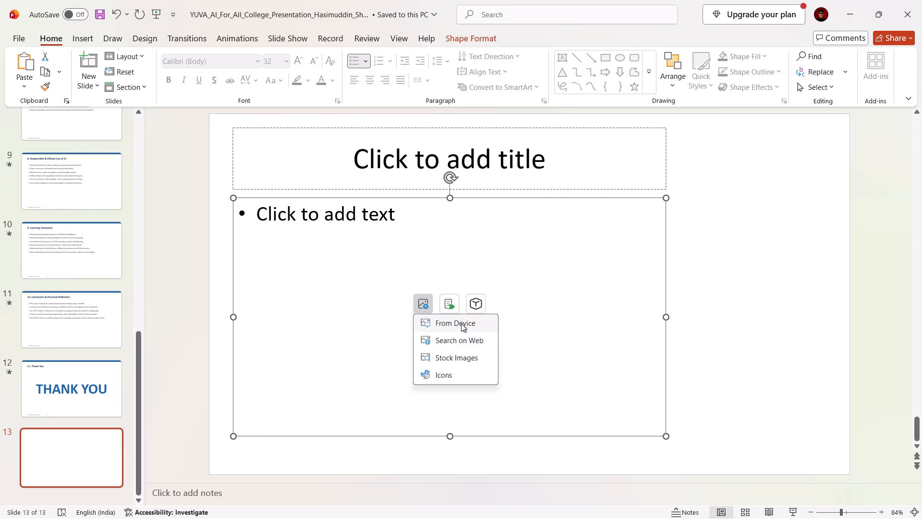
left_click(462, 321)
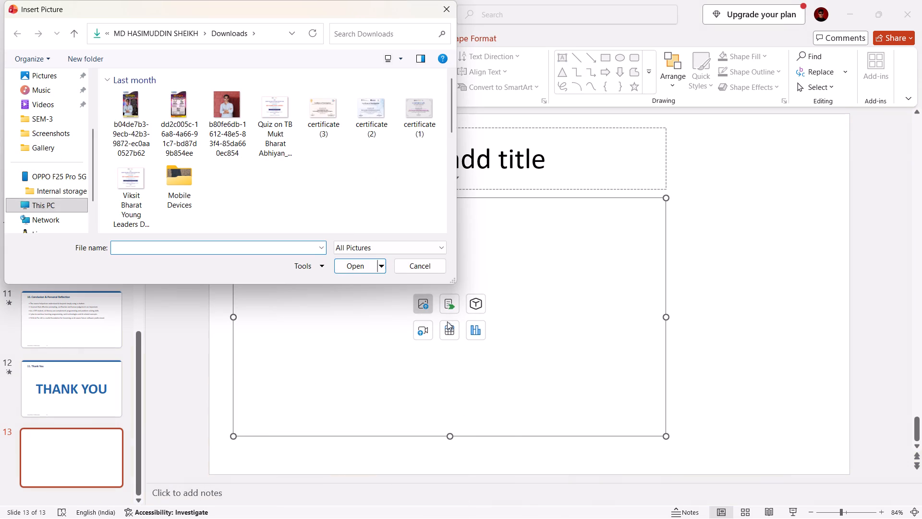
left_click(279, 105)
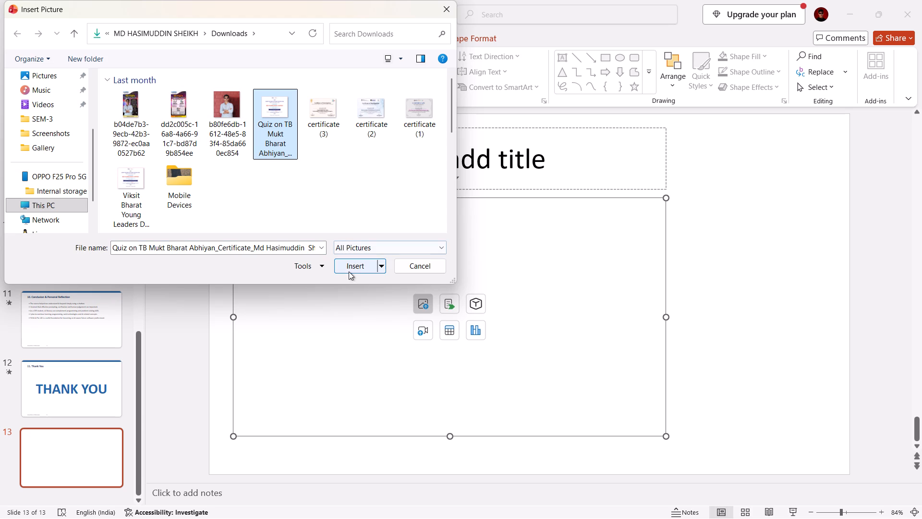
left_click(355, 269)
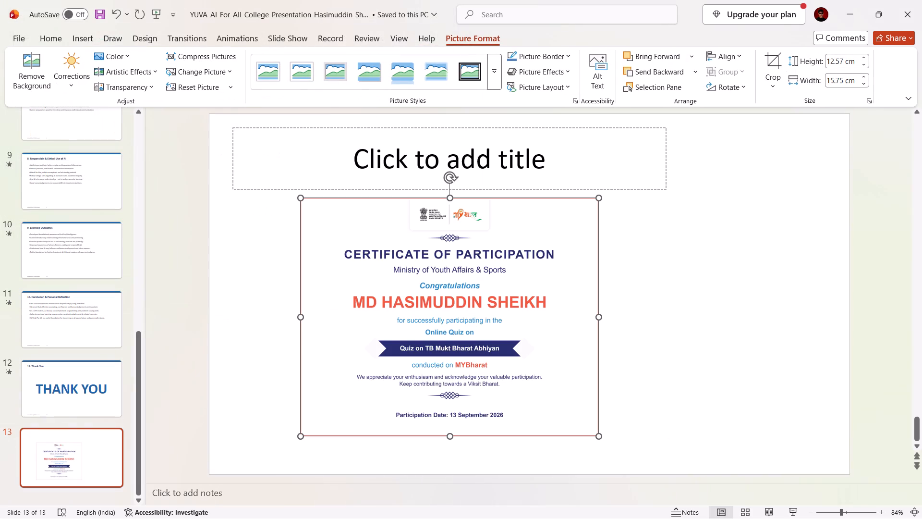
Enter "Certificate" as the title of slide 13.
left_click(557, 172)
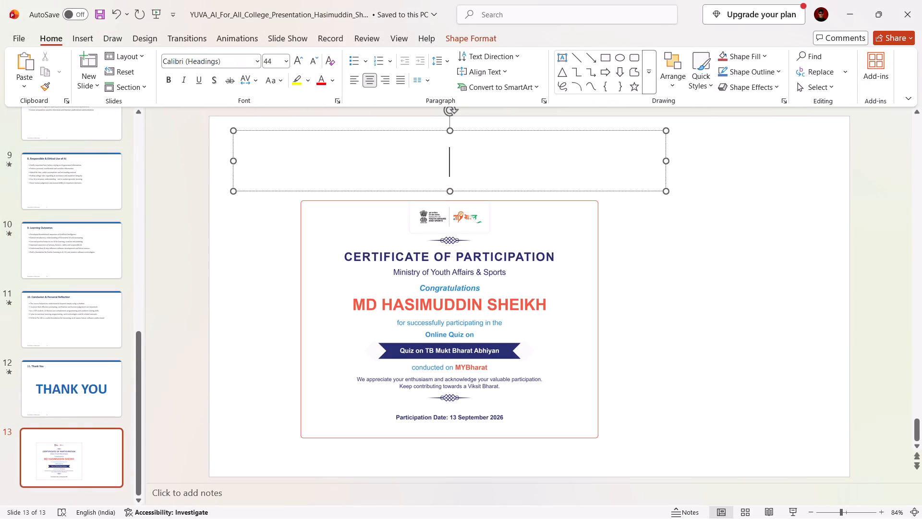
type("Certi")
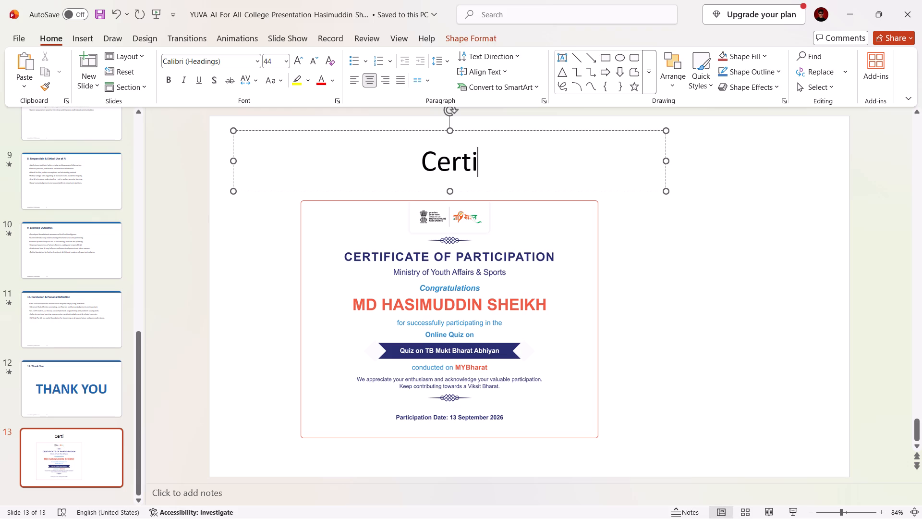
type("ficate")
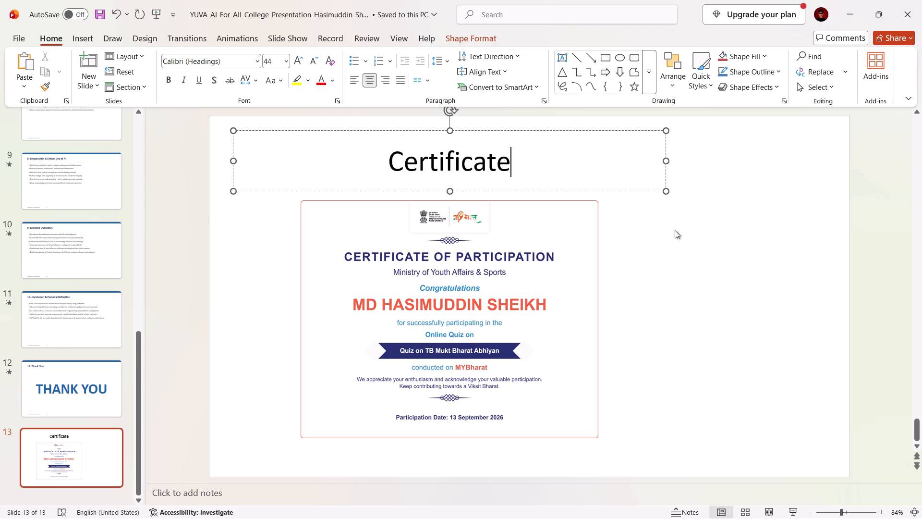
Widen the certificate picture on slide 13 sideways, moving its left edge inward and extending its right edge toward the slide's right side.
left_click(541, 257)
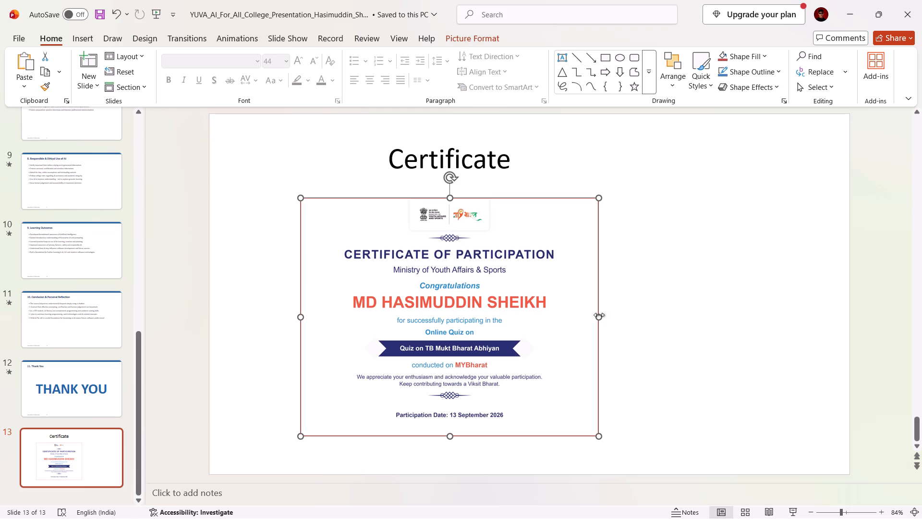
left_click_drag(599, 315, 702, 311)
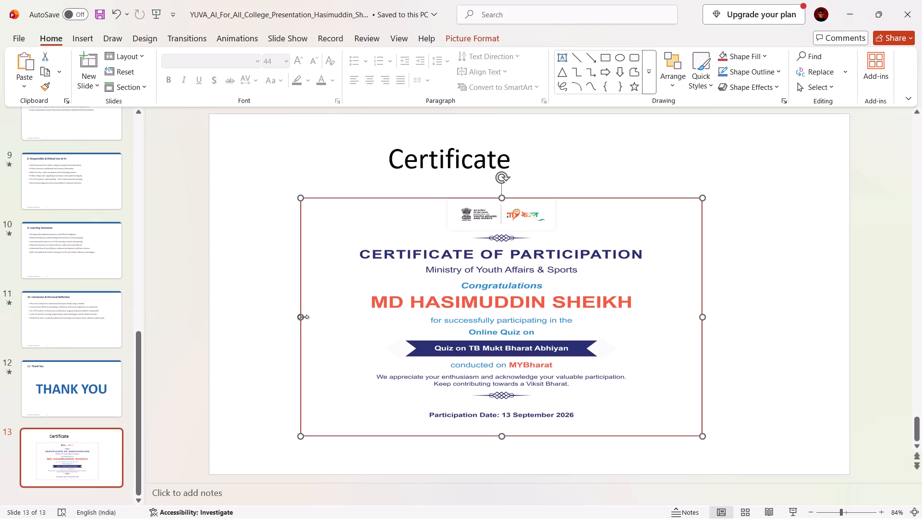
left_click_drag(299, 316, 317, 319)
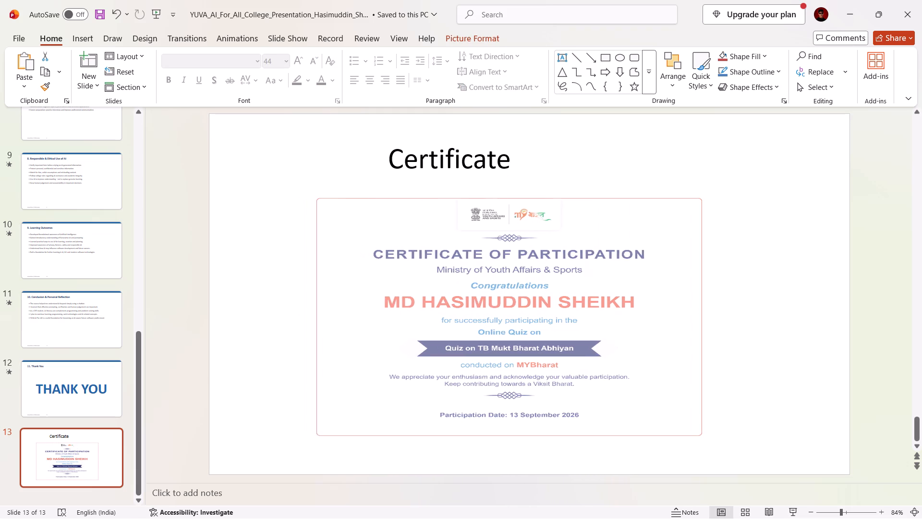
left_click_drag(317, 319, 355, 322)
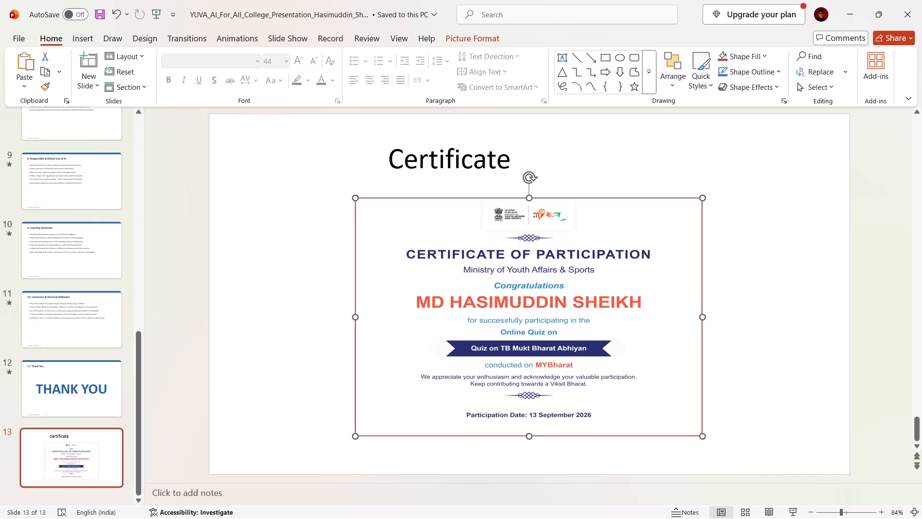
left_click_drag(703, 317, 718, 321)
Extend the slide 13 title to read "Certificate of complition".
left_click(439, 155)
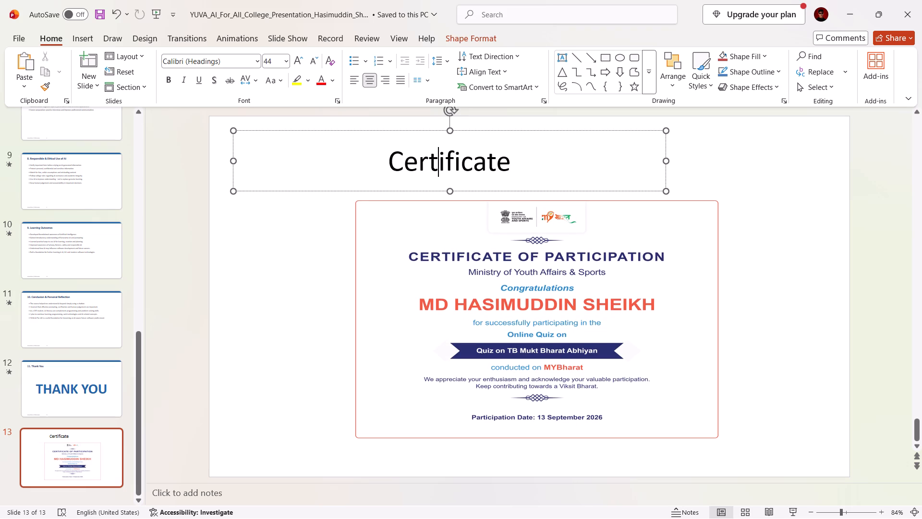
left_click(509, 161)
key("space")
type("of")
key("space")
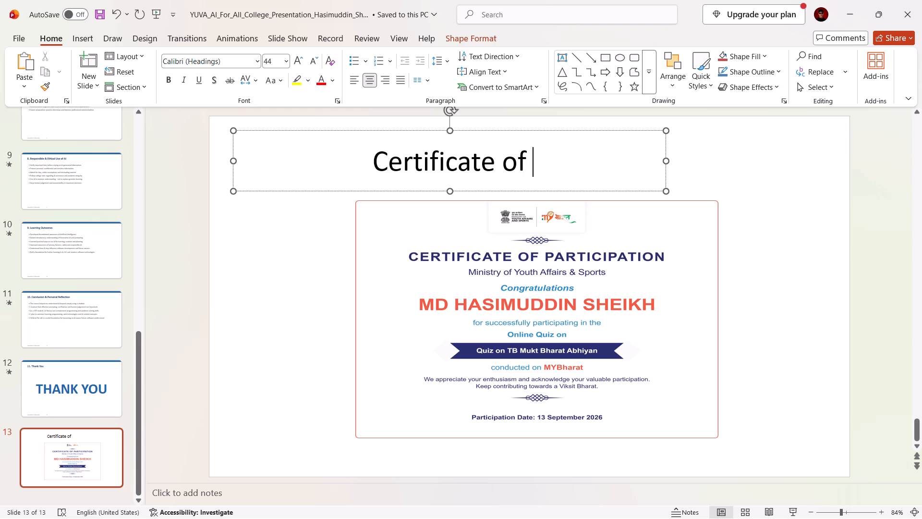
key("c")
type("omplition")
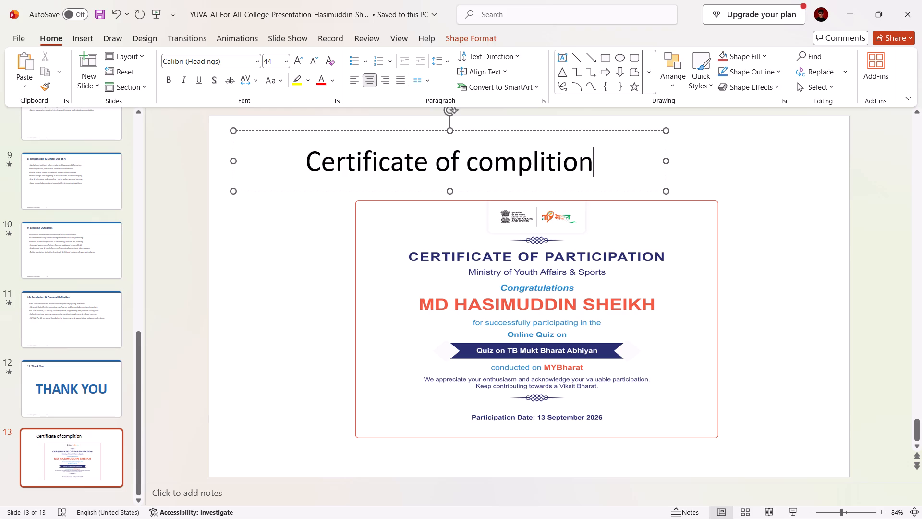
Reduce the height of slide 13's title box to a single line and left-align its text.
left_click_drag(449, 192, 445, 176)
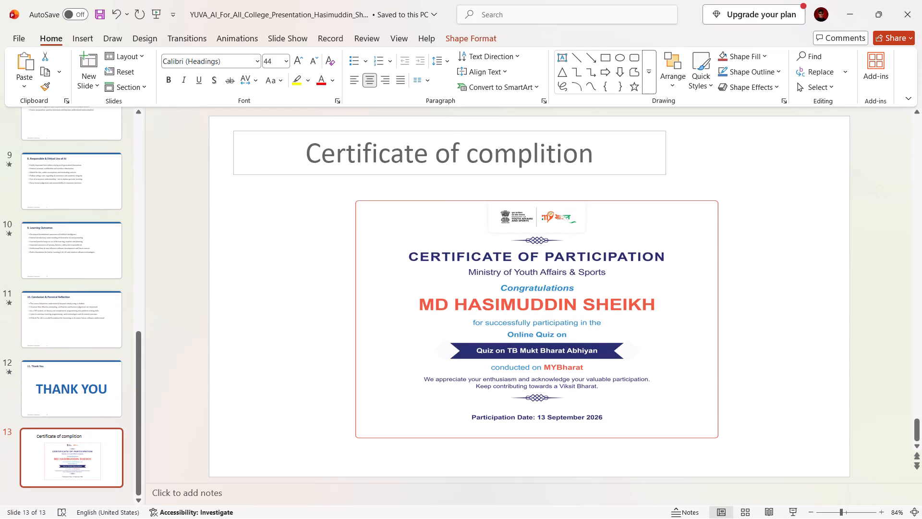
left_click_drag(445, 176, 445, 176)
left_click(354, 80)
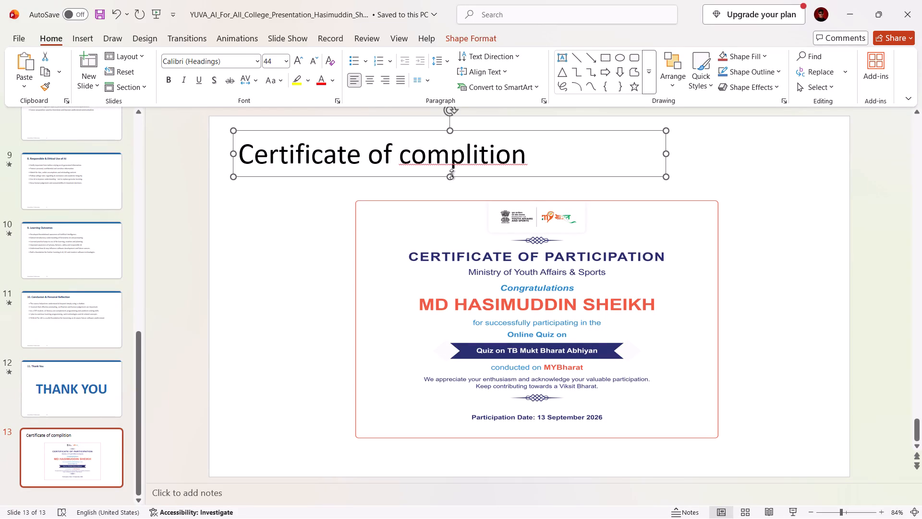
left_click_drag(451, 174, 449, 161)
Apply a text shadow to the slide 13 title and narrow its box from the right side.
left_click(215, 79)
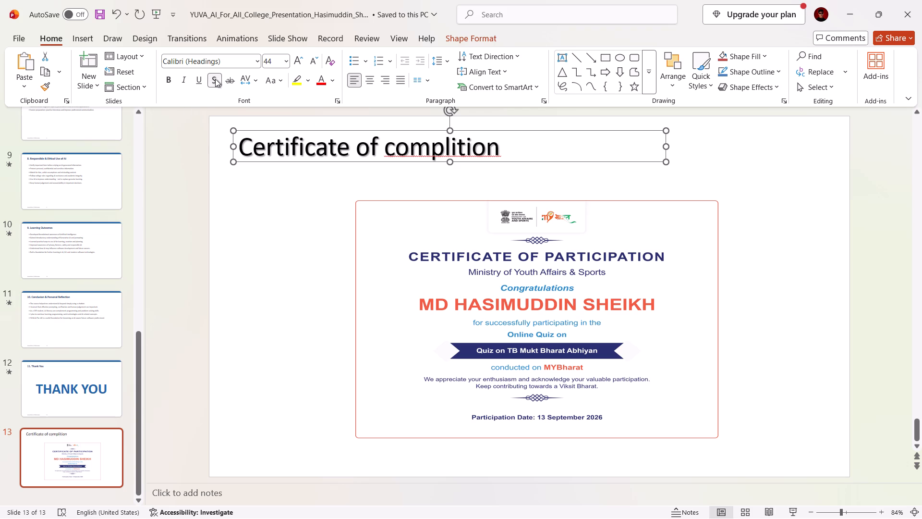
left_click_drag(666, 148, 618, 149)
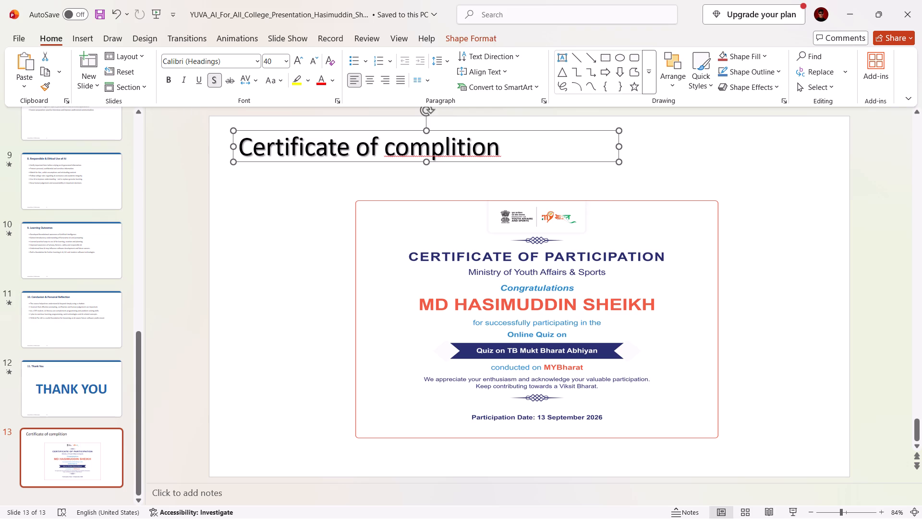
Open the font colour choices for the slide 13 title.
left_click(332, 82)
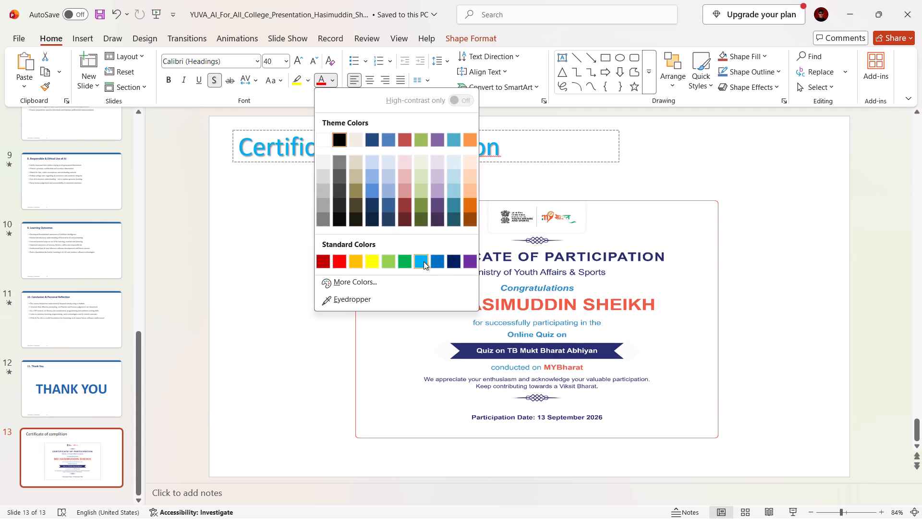
Set the font colour of the slide 13 title to the standard Blue.
left_click(437, 261)
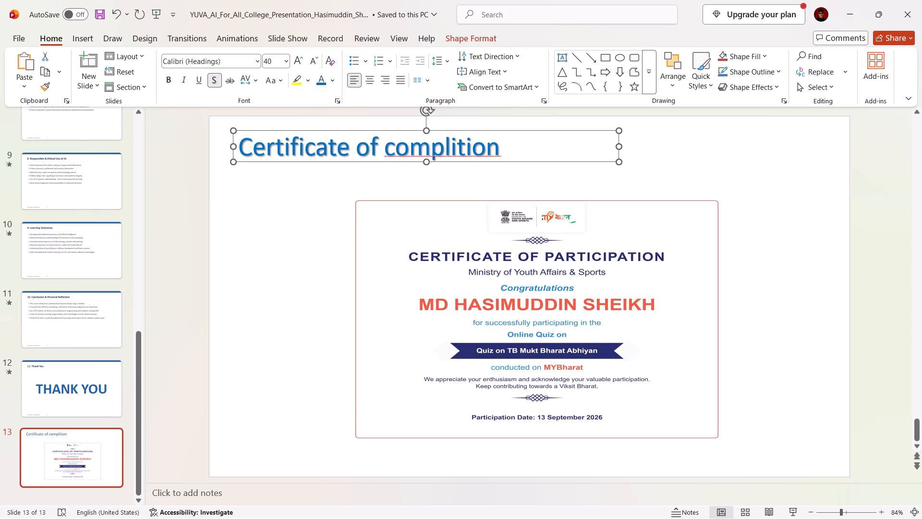
left_click(614, 182)
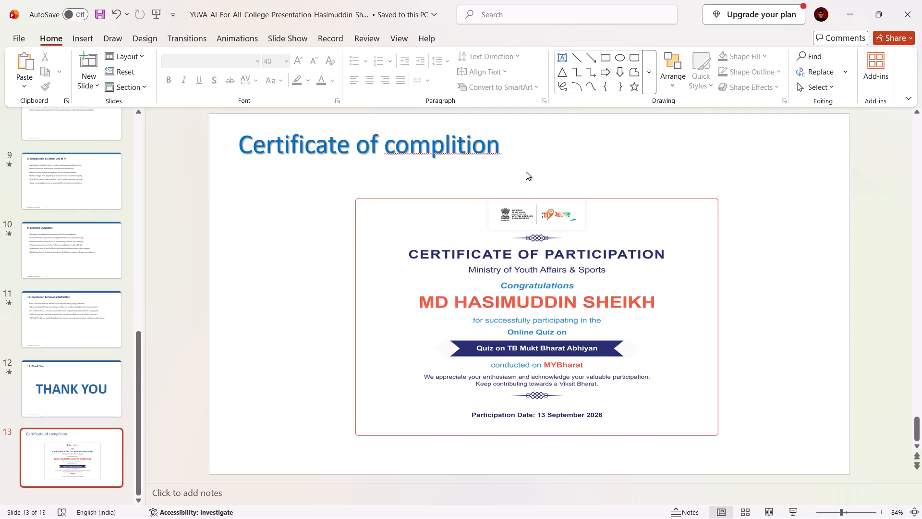
Correct the misspelled last word of the slide 13 title so it reads "Certificate of completion".
left_click(455, 143)
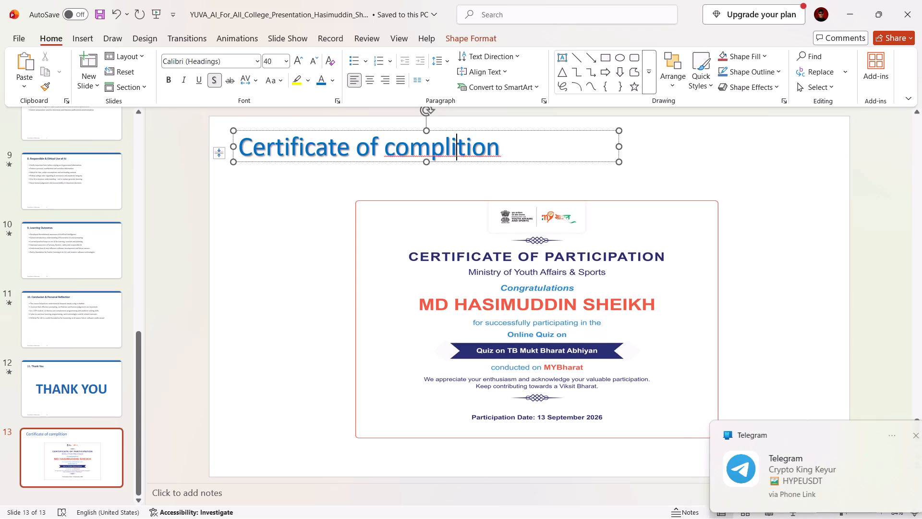
key("BackSpace")
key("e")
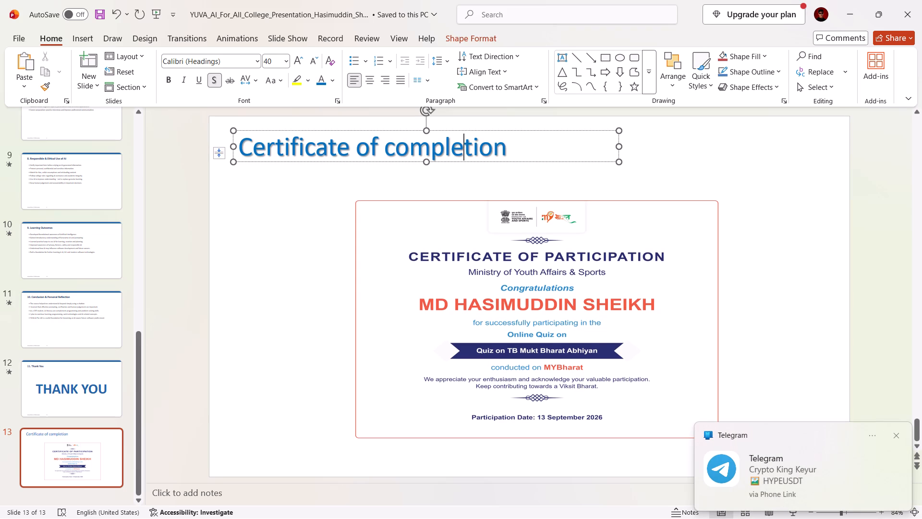
Stretch the certificate picture on slide 13 slightly taller by moving its top edge up toward the title.
left_click(720, 198)
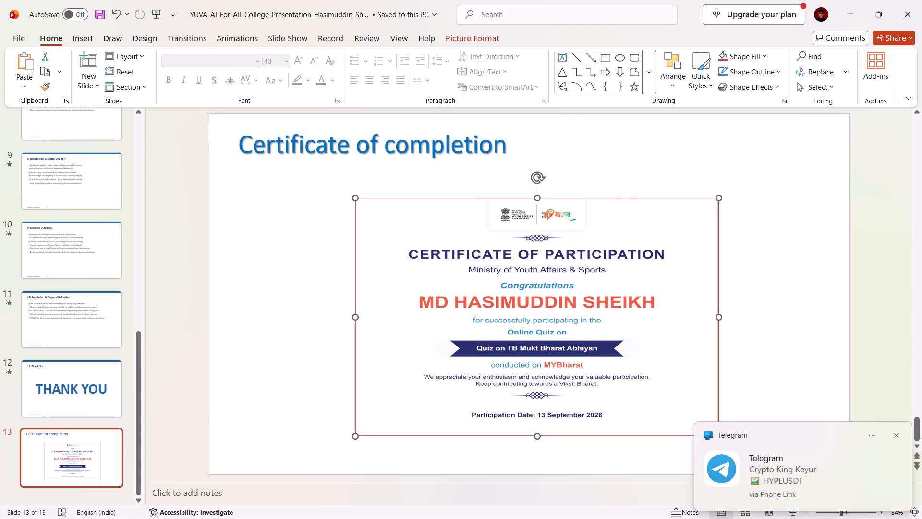
left_click(537, 197)
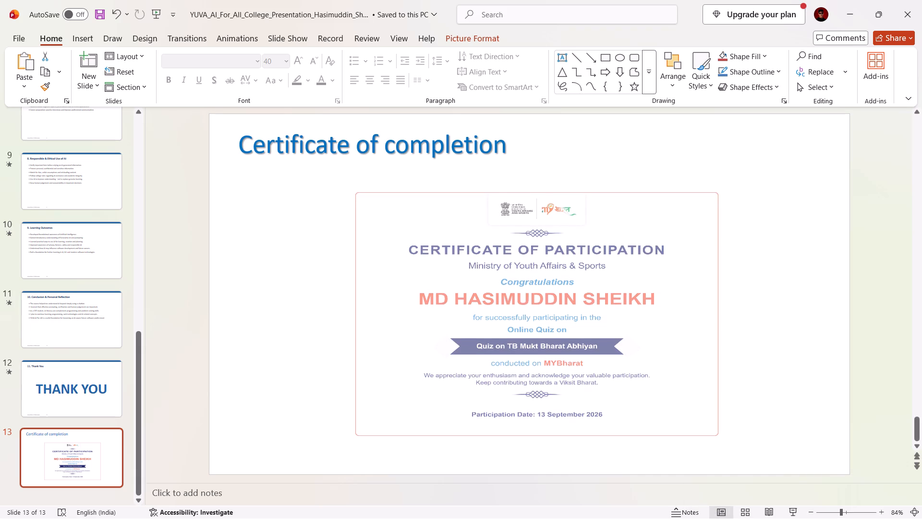
left_click(726, 155)
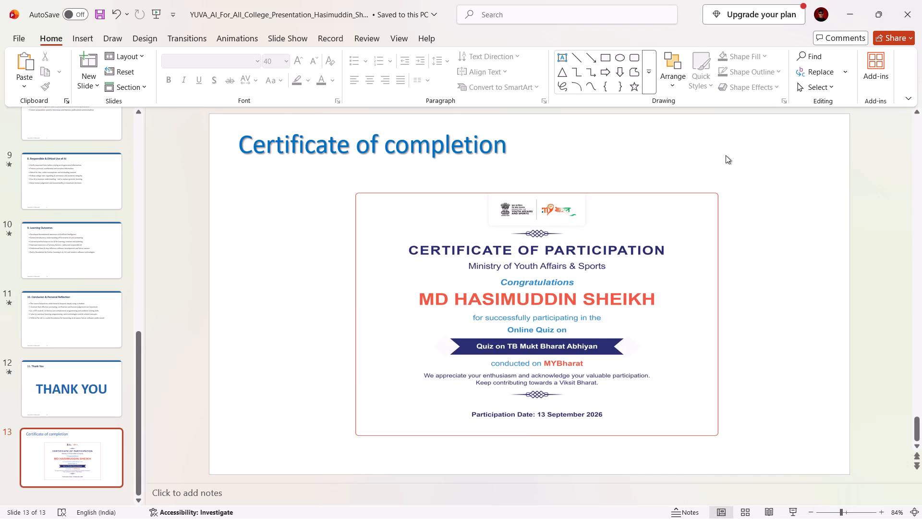
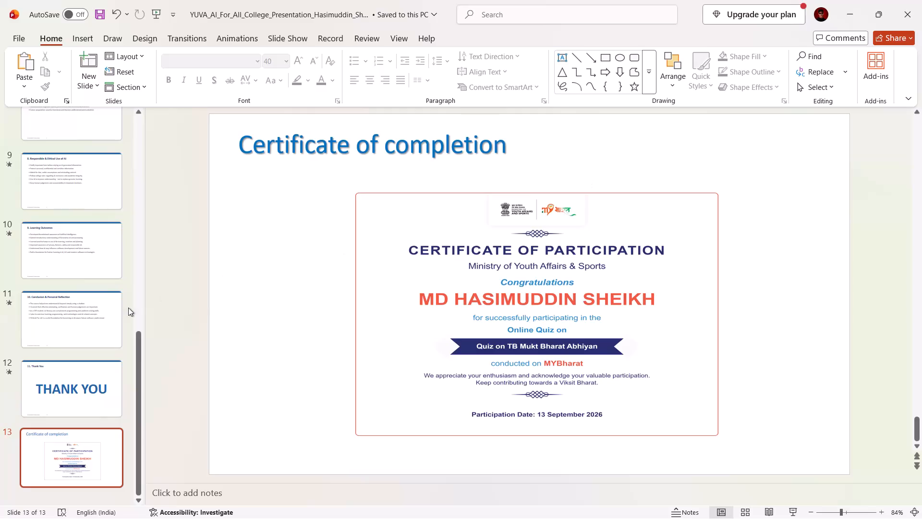
Go to the Thank You slide and close the YUVA AI For All college presentation without saving its changes.
left_click(89, 371)
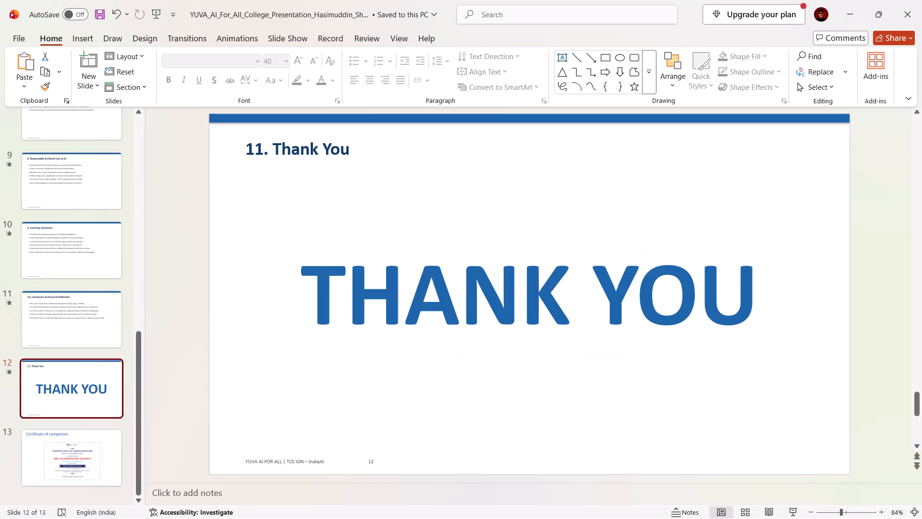
left_click(914, 12)
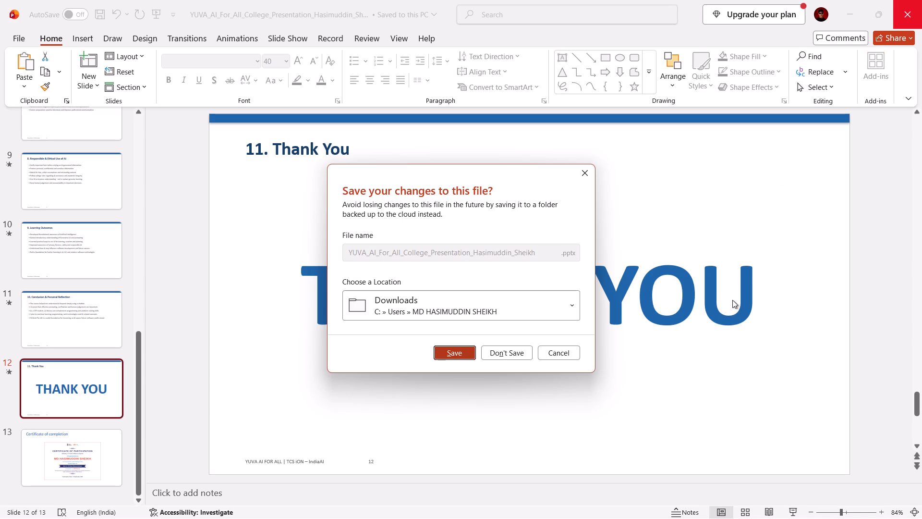
left_click(517, 353)
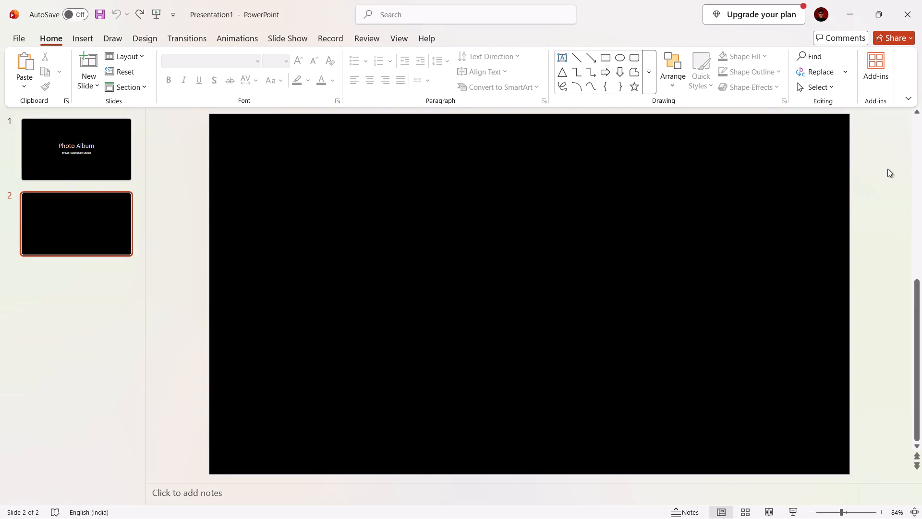
Close the unsaved two-slide Photo Album presentation, discarding its changes.
left_click(921, 8)
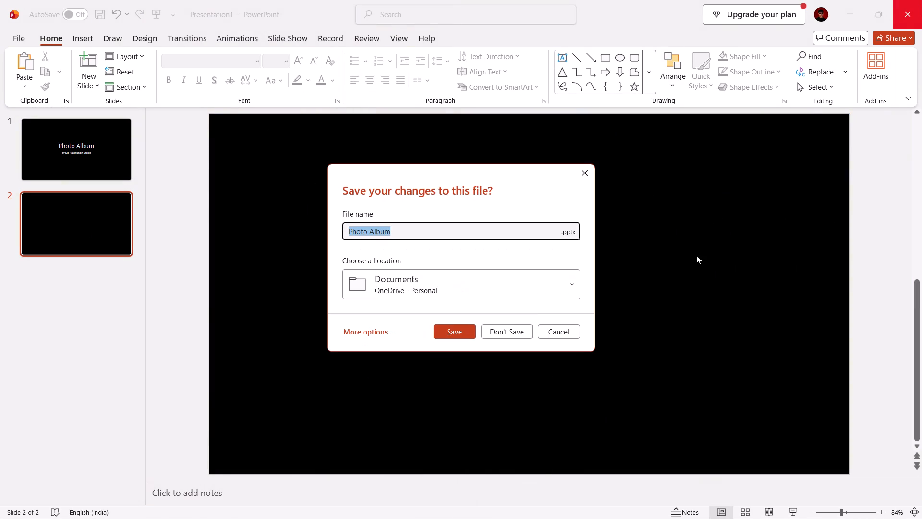
left_click(523, 335)
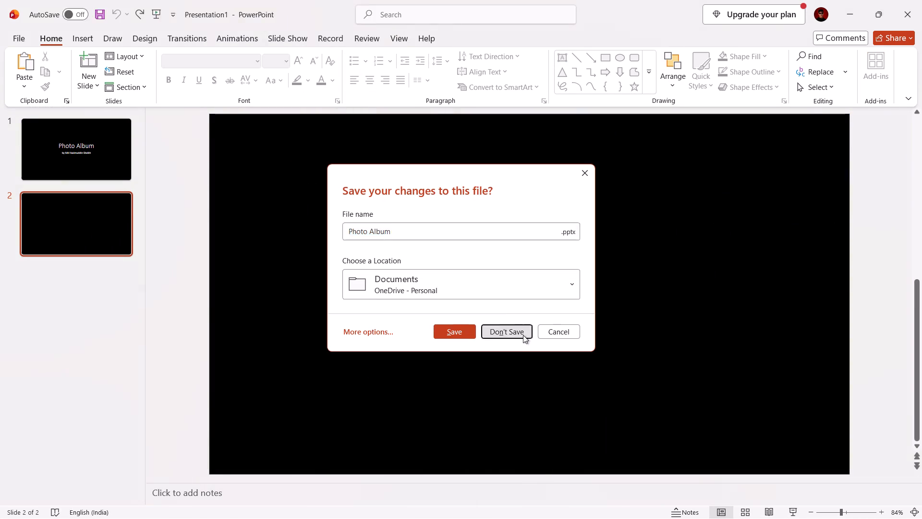
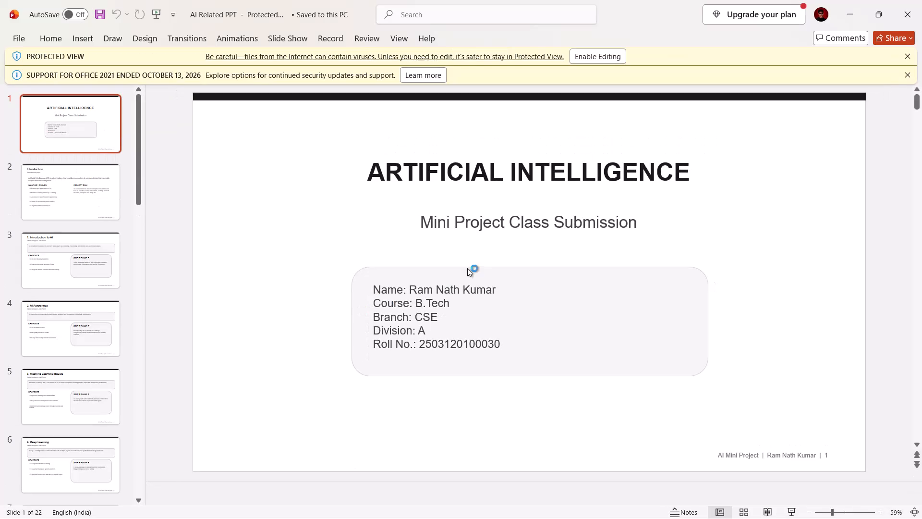
Look through the AI Related PPT presentation down to its Conclusion and Thank You slides.
scroll(514, 381, "down", 13)
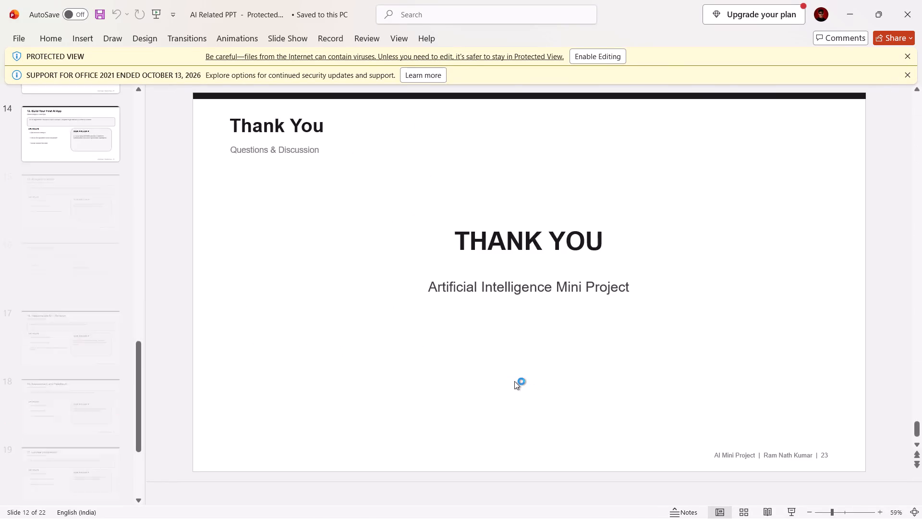
scroll(514, 381, "down", 5)
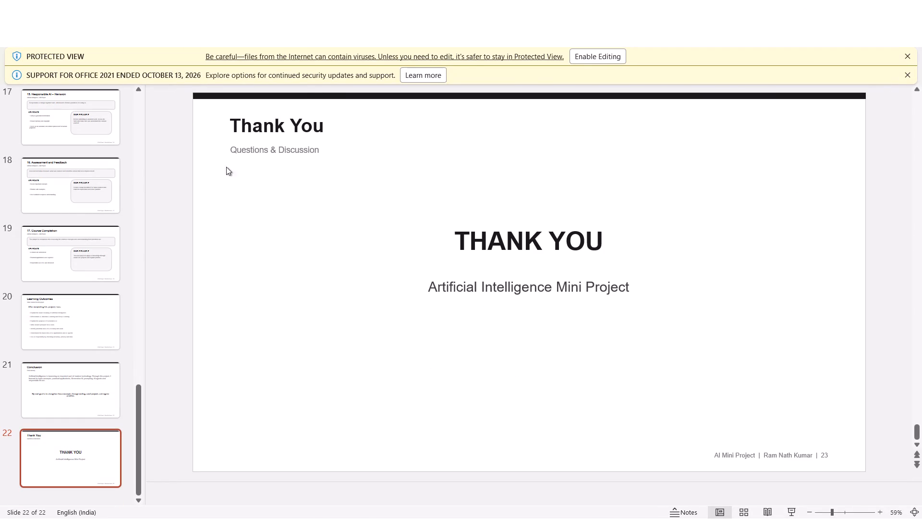
scroll(340, 257, "down", 1)
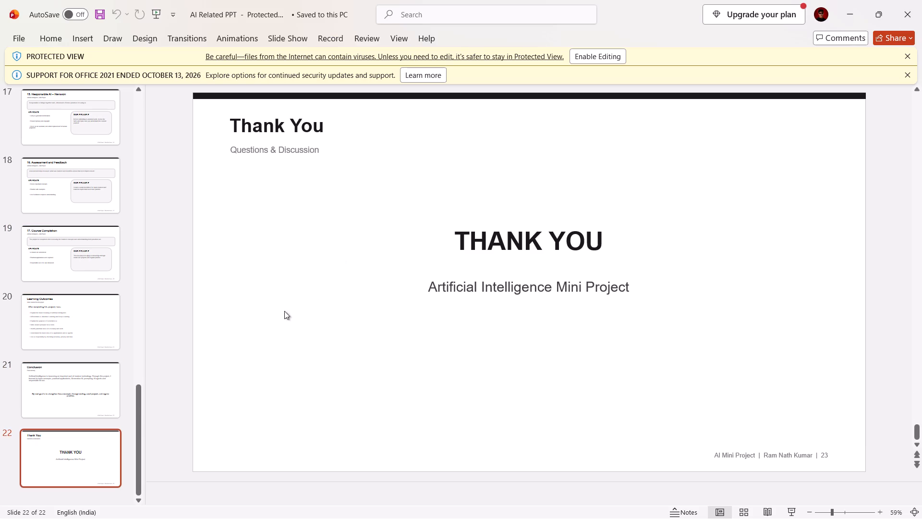
left_click(68, 402)
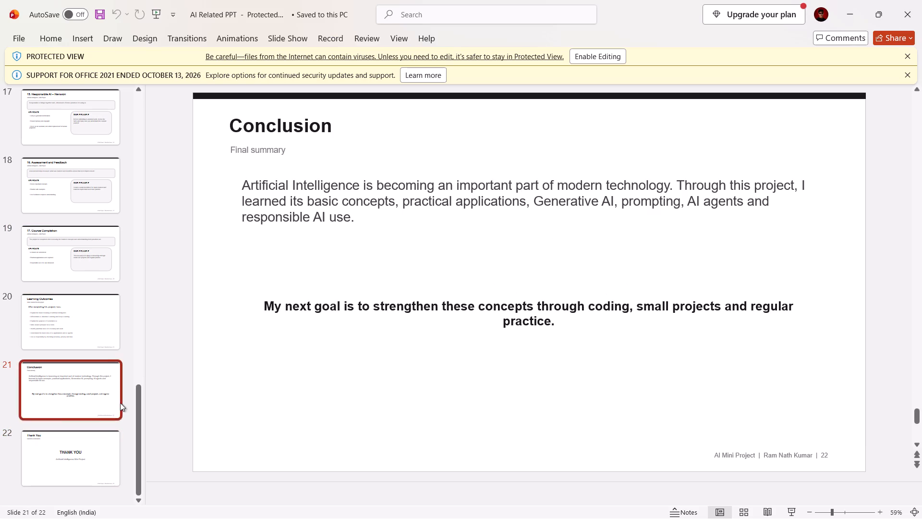
scroll(267, 396, "down", 2)
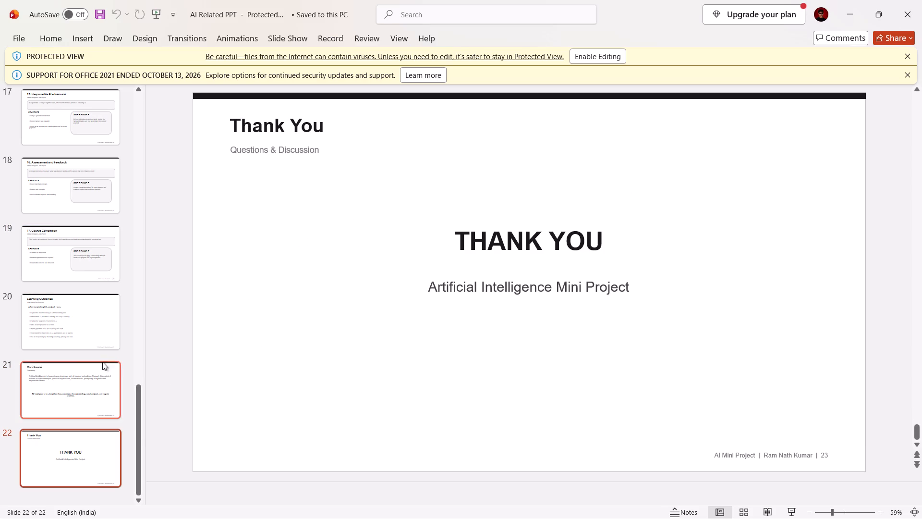
Enable editing of the protected AI Related PPT presentation and dismiss the Office 2021 support notice.
left_click(57, 36)
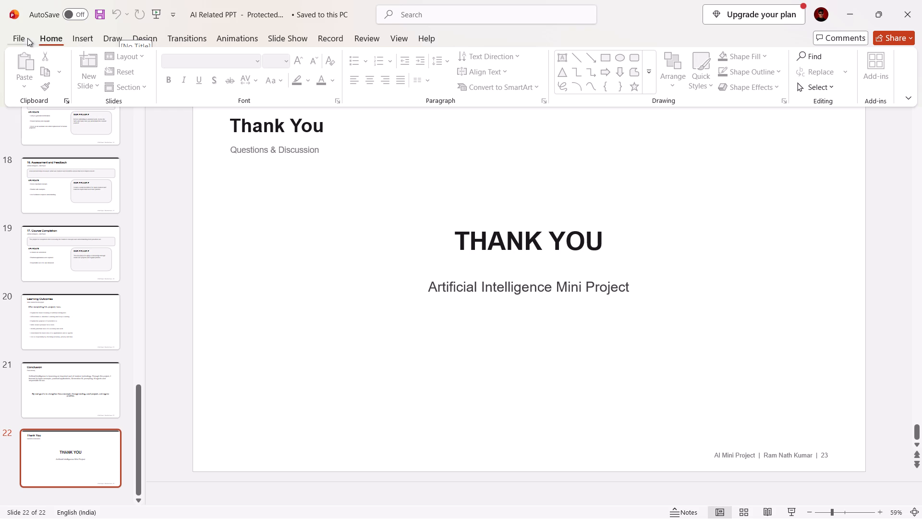
left_click(22, 37)
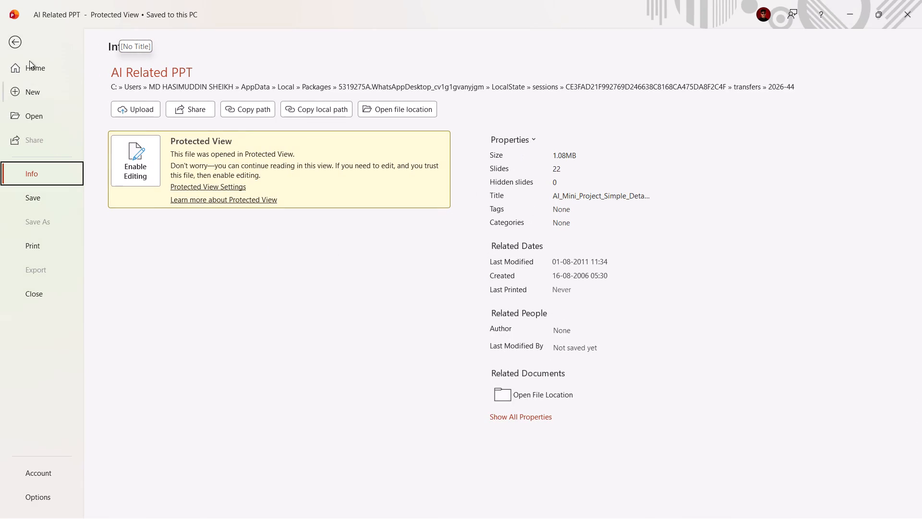
left_click(14, 40)
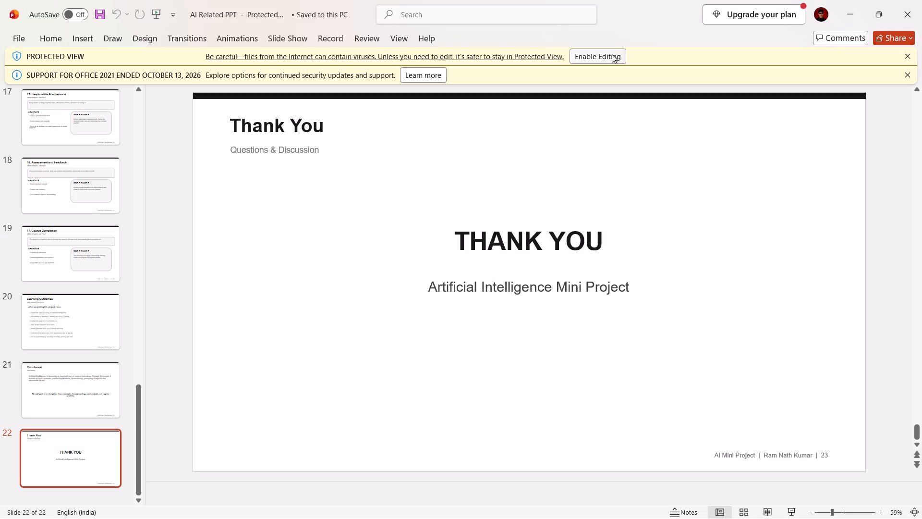
left_click(609, 57)
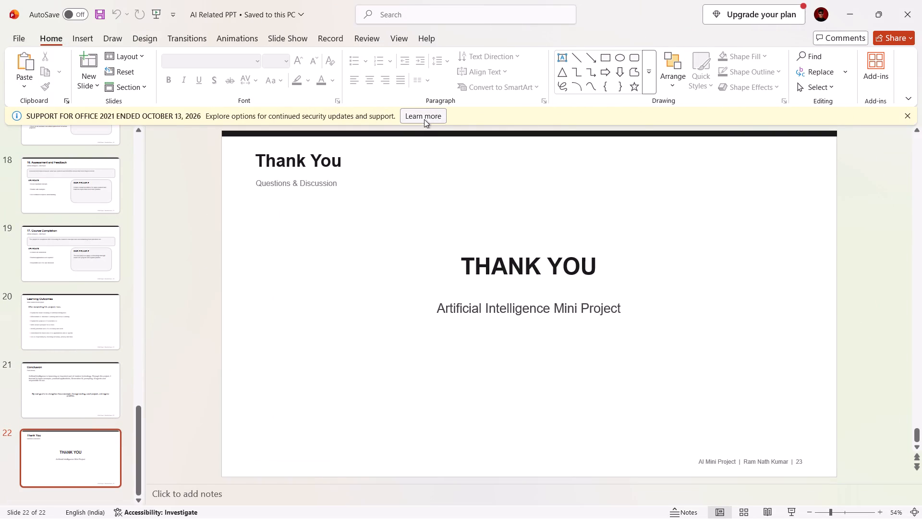
left_click(910, 116)
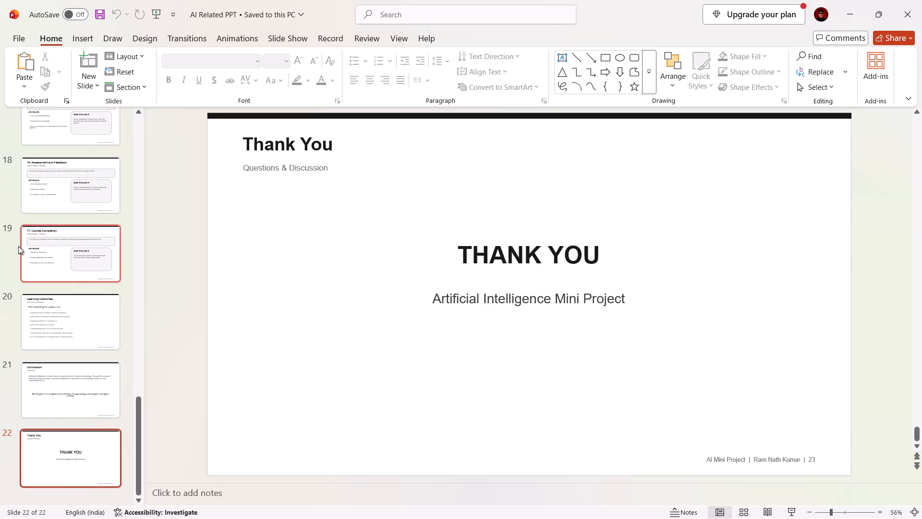
Delete the Introduction slide, slide 2, which follows the Artificial Intelligence title slide.
scroll(50, 212, "up", 9)
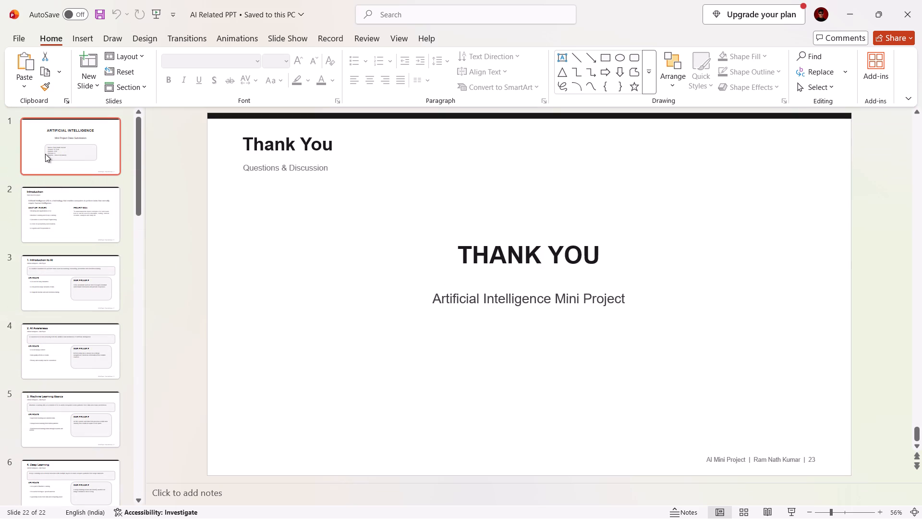
left_click(45, 150)
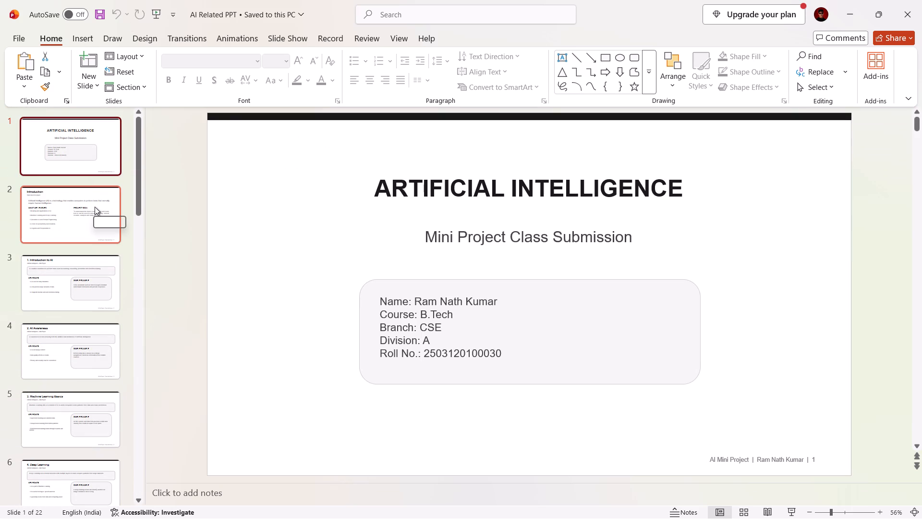
left_click(95, 207)
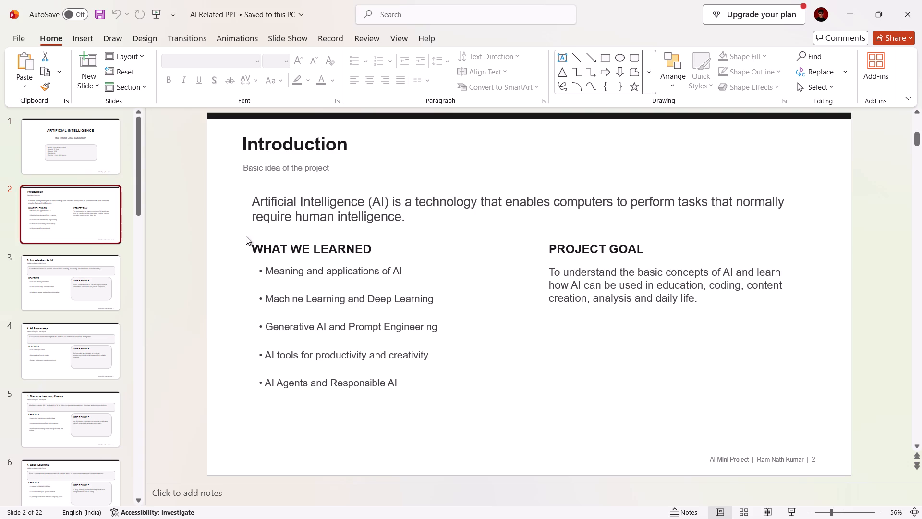
left_click(473, 278)
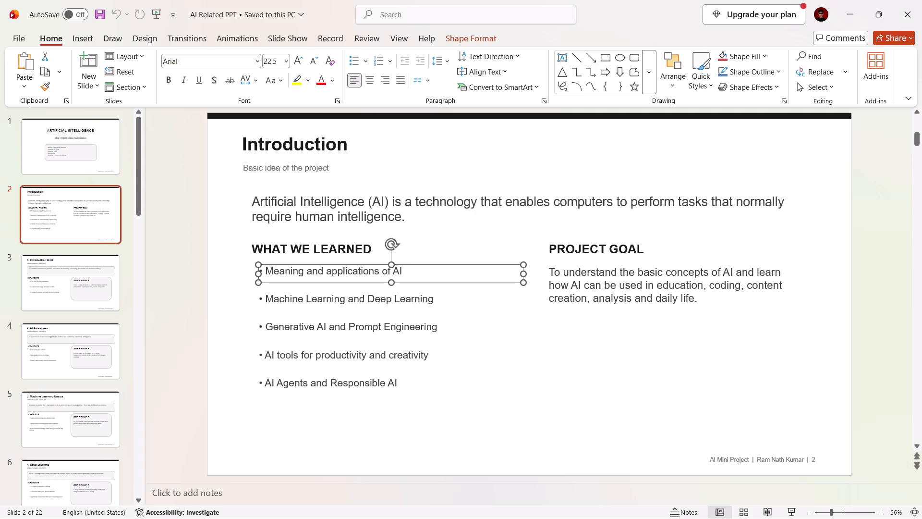
right_click(449, 436)
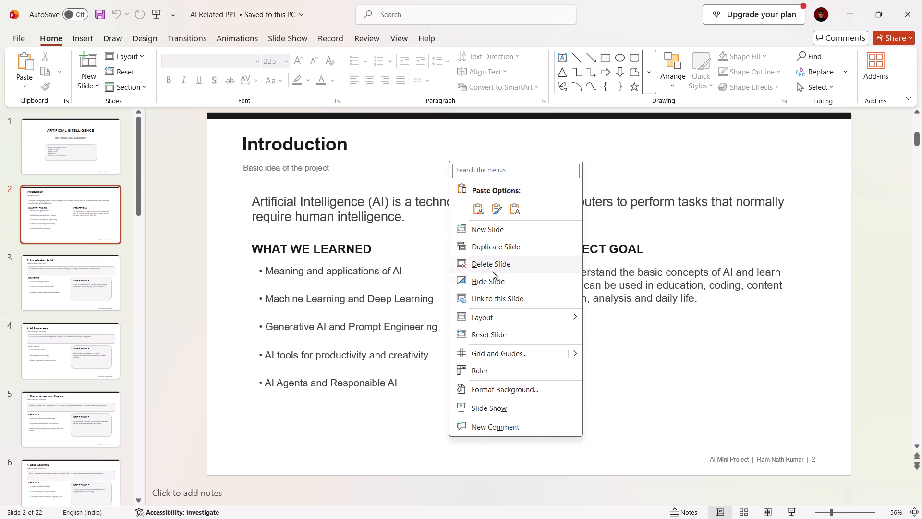
left_click(491, 265)
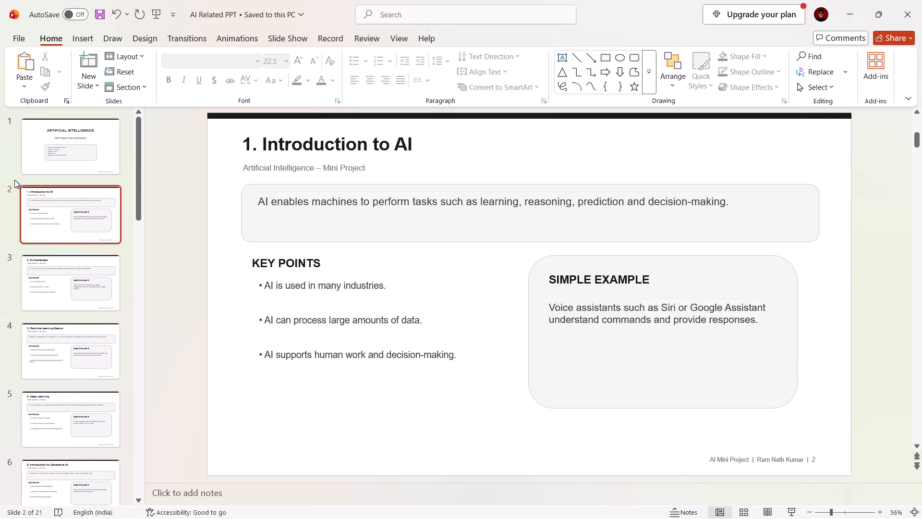
Review the slides from AI Awareness to Concept of Generative AI and delete the "5. Introduction to Generative AI" slide.
left_click(47, 291)
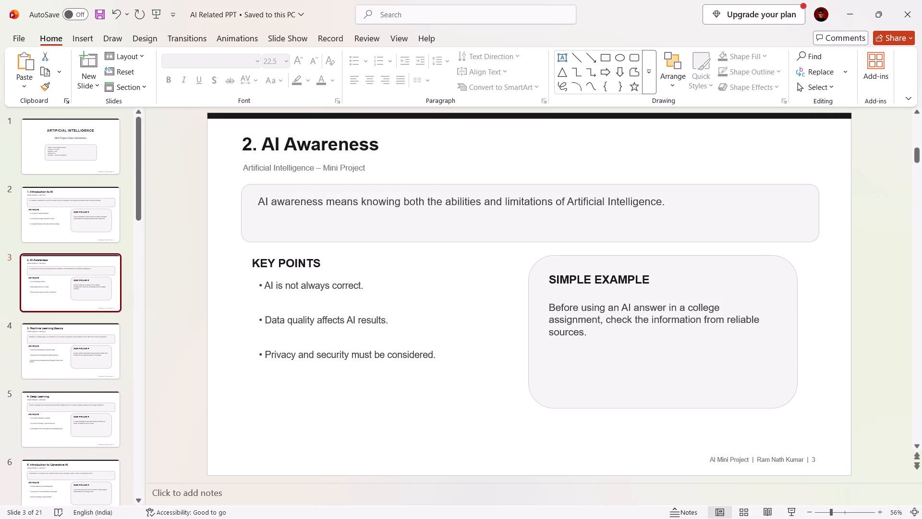
key("Down")
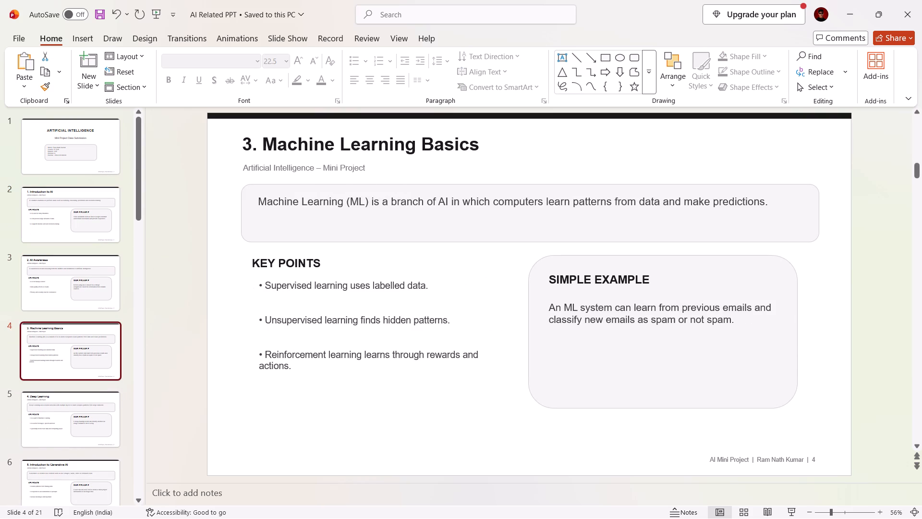
key("Down")
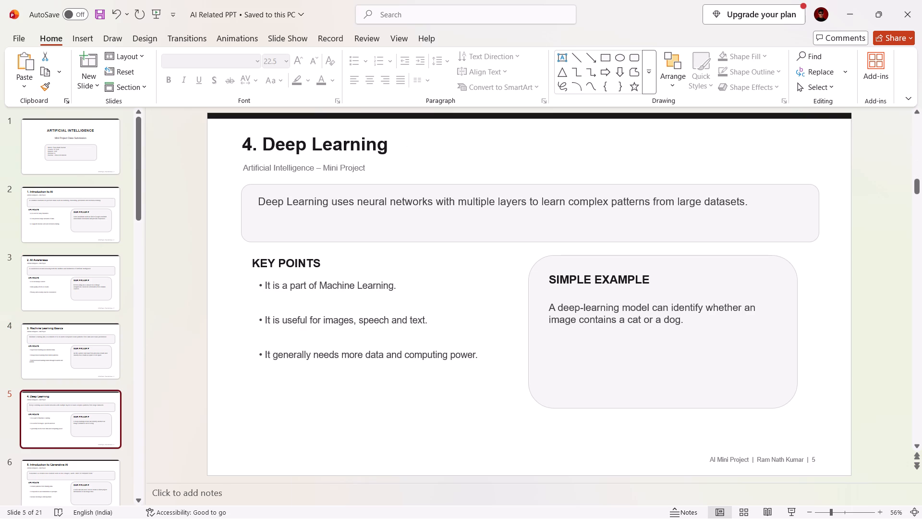
key("Down")
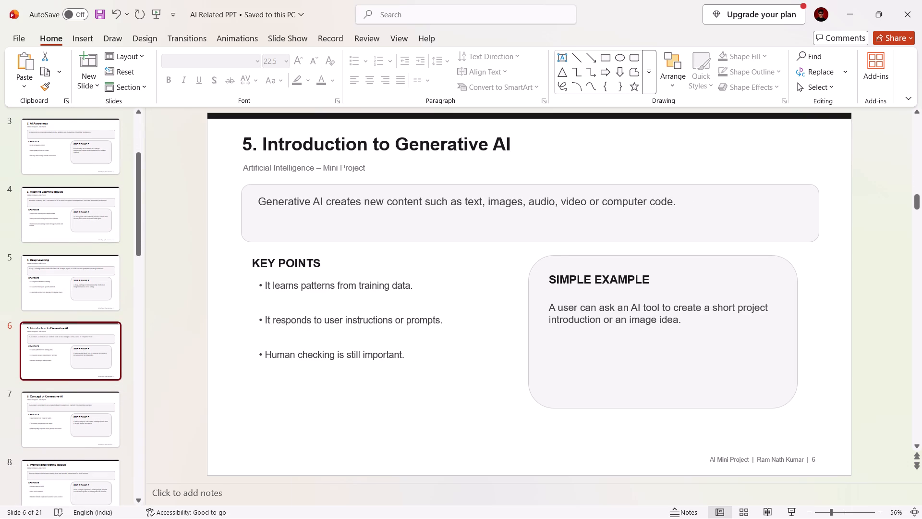
key("Down")
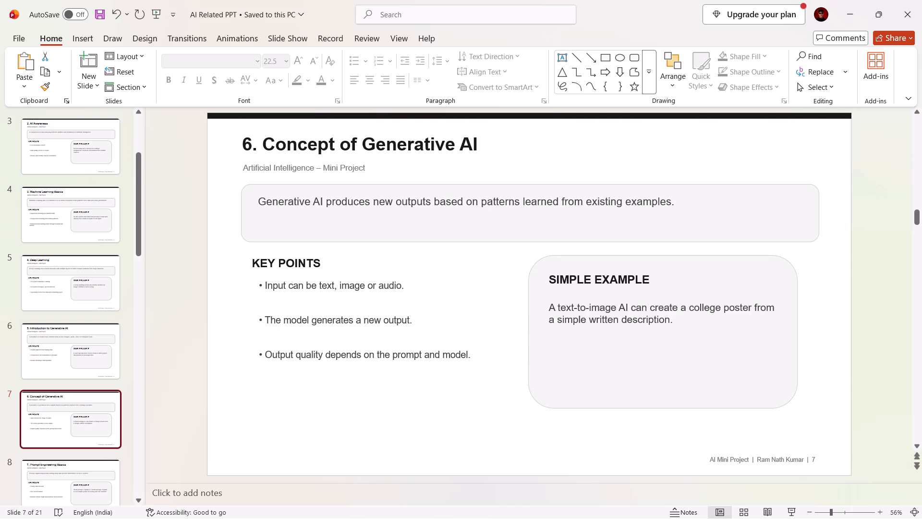
key("Up")
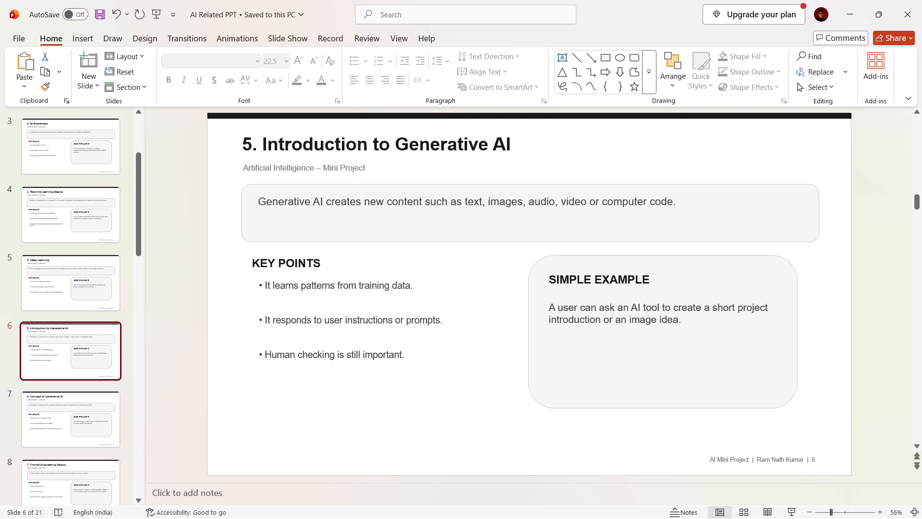
key("Down")
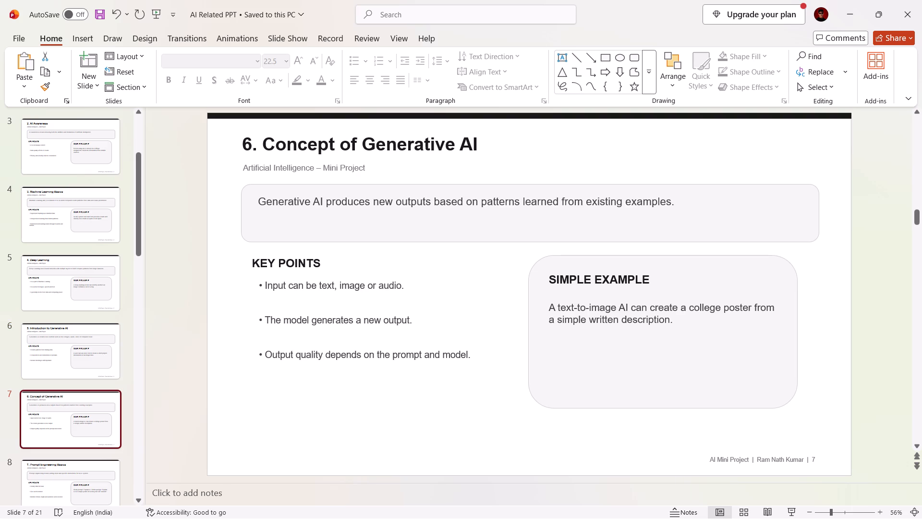
key("Up")
key("Down")
key("Up")
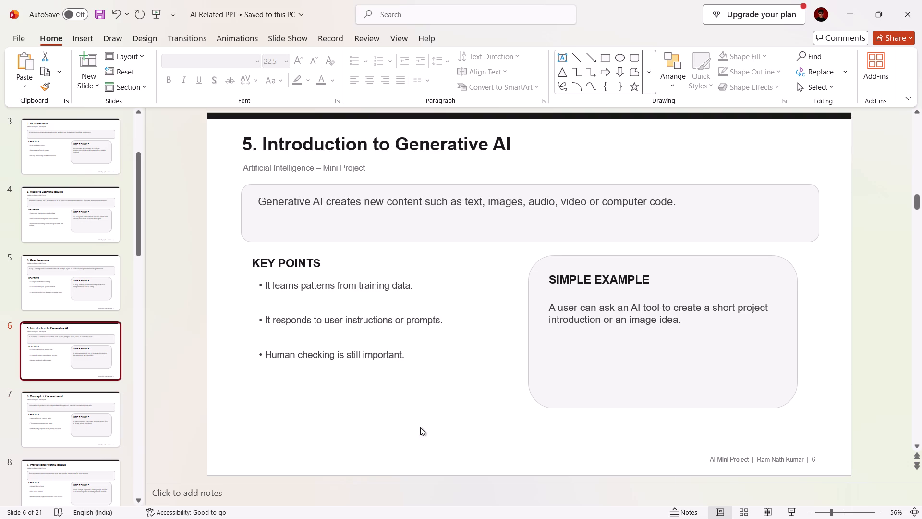
right_click(415, 448)
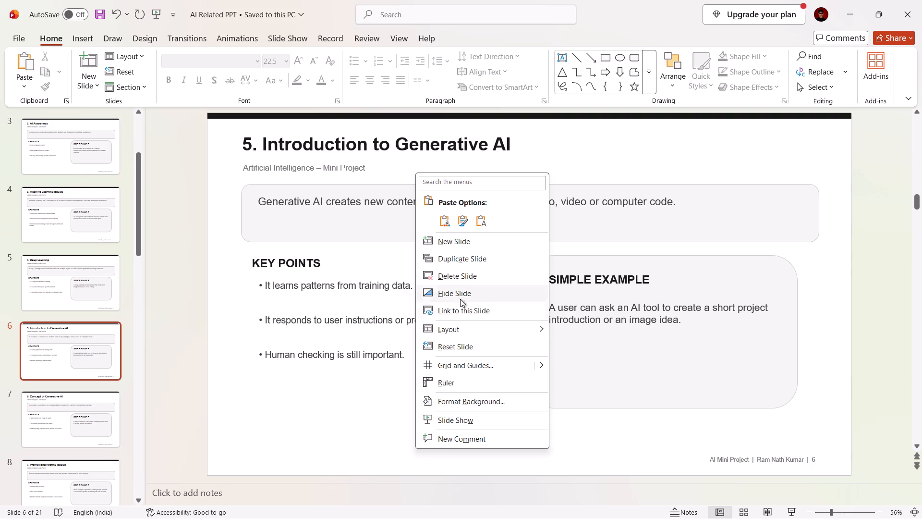
left_click(470, 279)
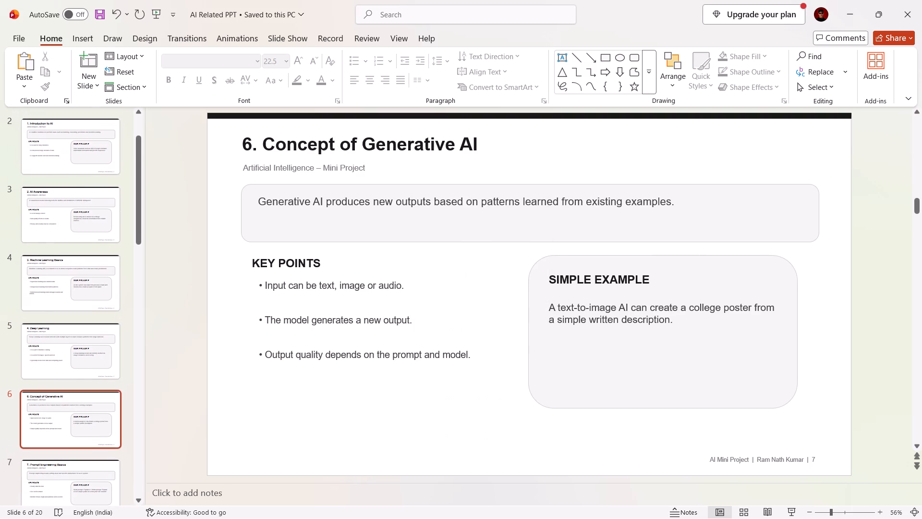
Compare the Concept of Generative AI, Prompt Engineering Basics and Prompting Techniques slides.
left_click(129, 395)
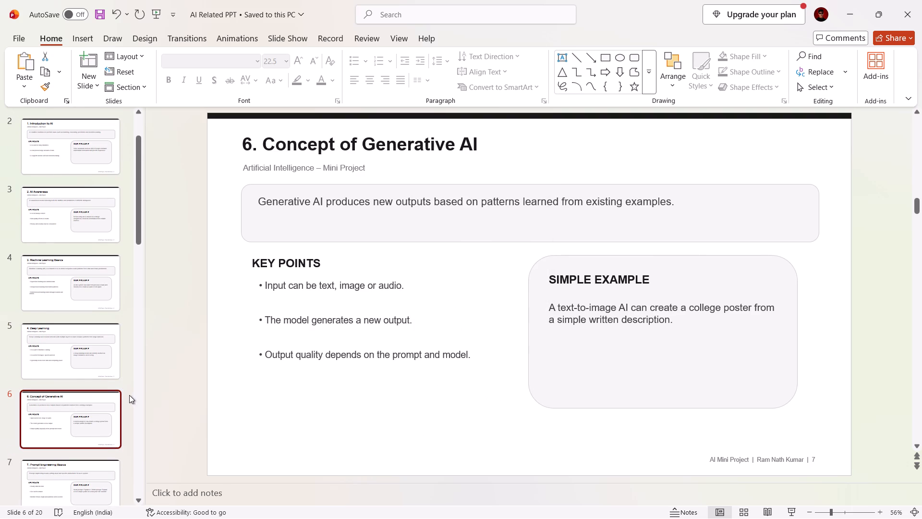
key("Down")
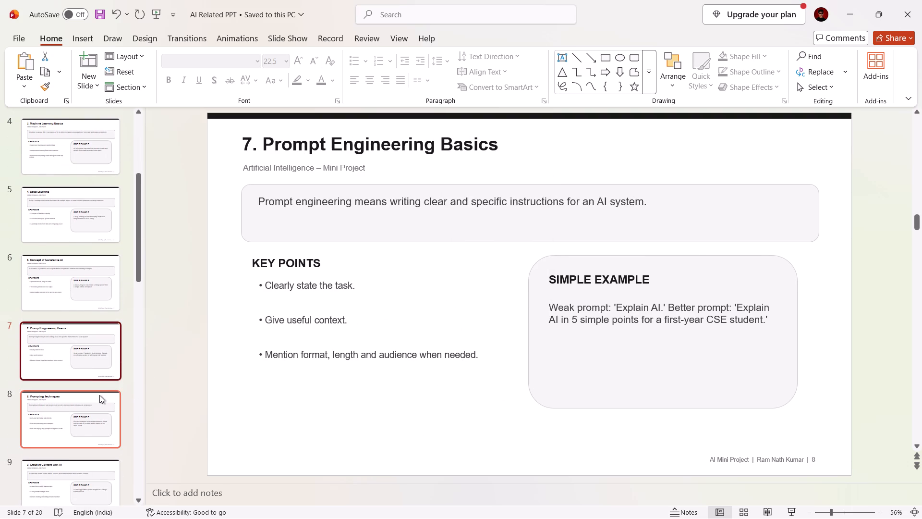
key("Down")
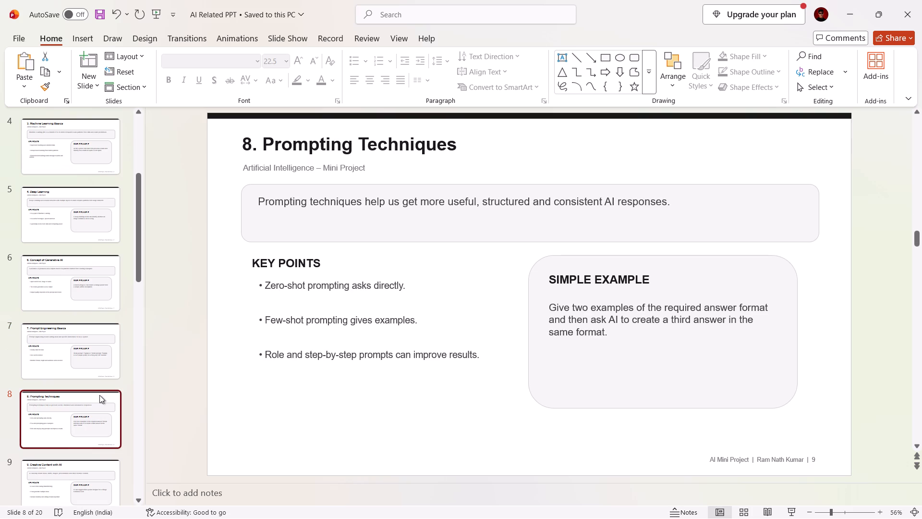
key("Up")
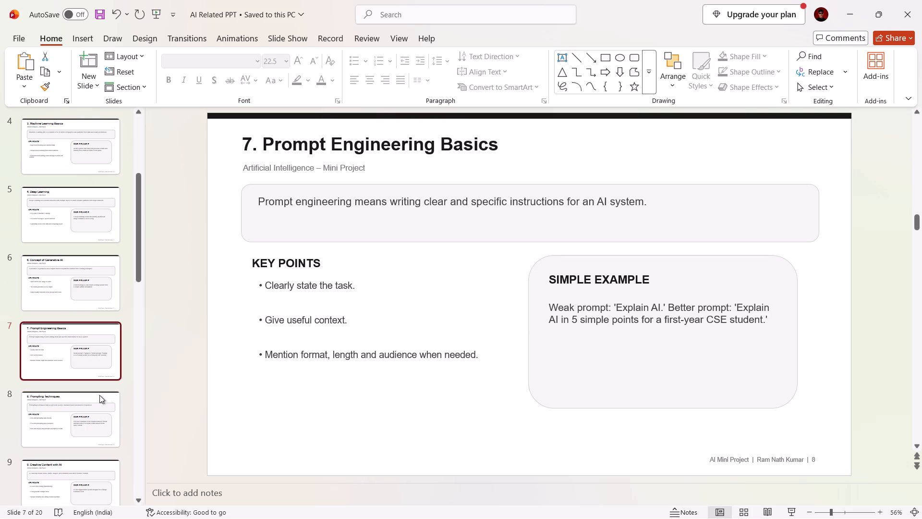
key("Up")
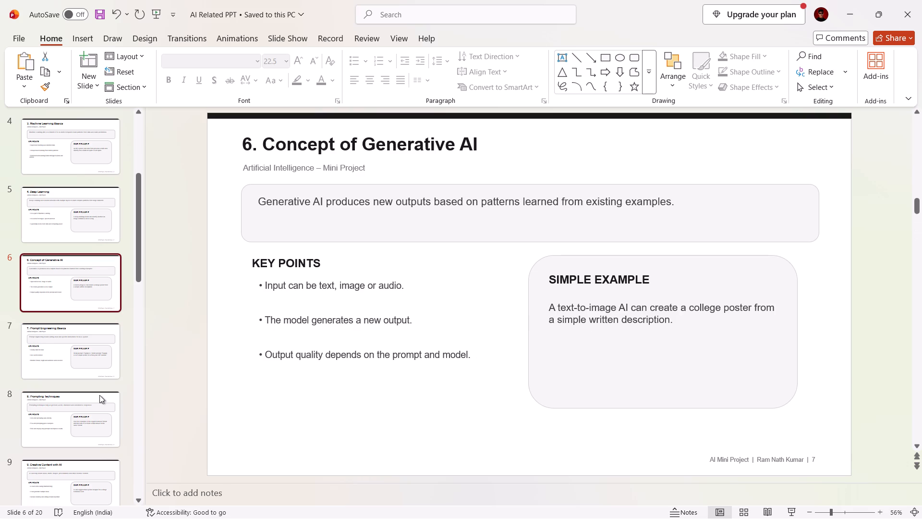
key("Down")
key("Down")
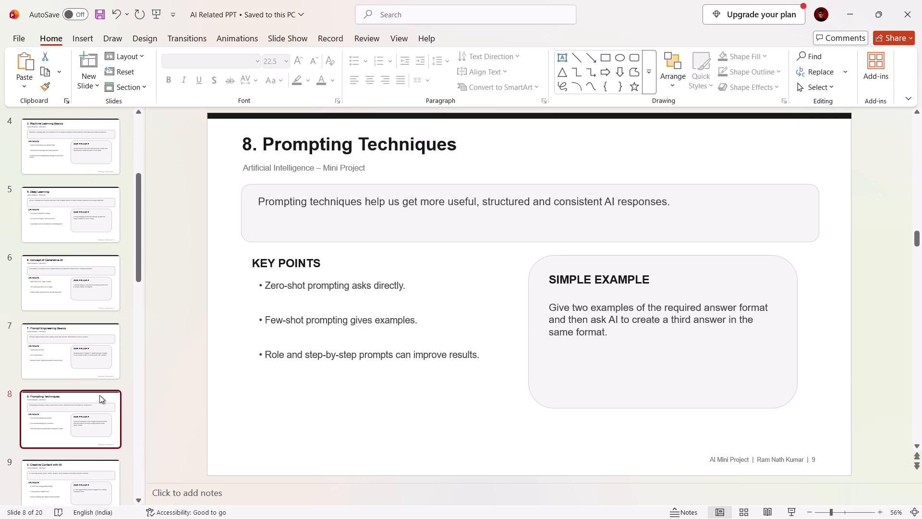
key("Up")
key("Down")
key("Up")
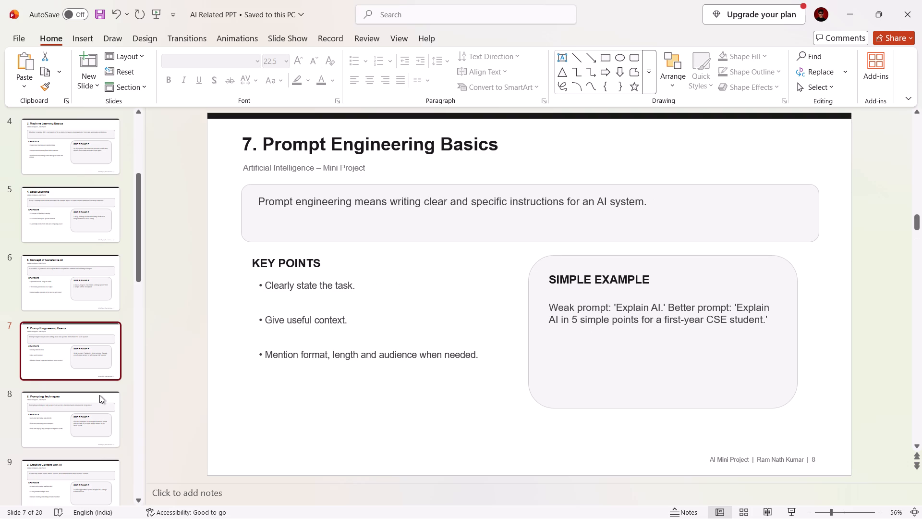
key("Down")
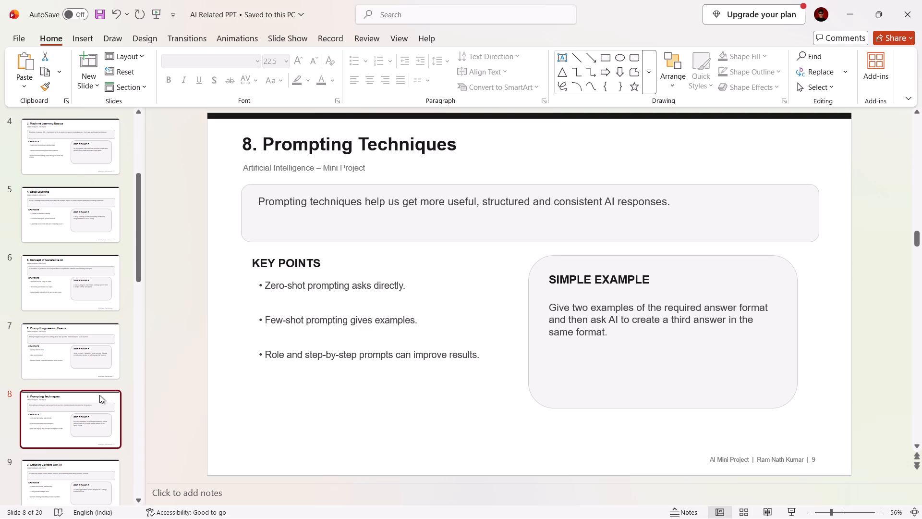
Delete the "9. Creative Content with AI" and "10. Boost Your Work with AI" slides.
key("Down")
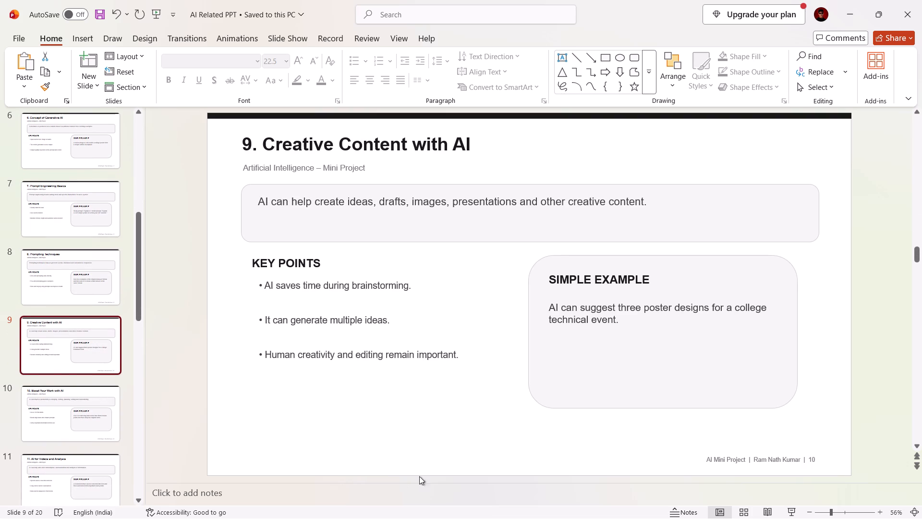
right_click(408, 445)
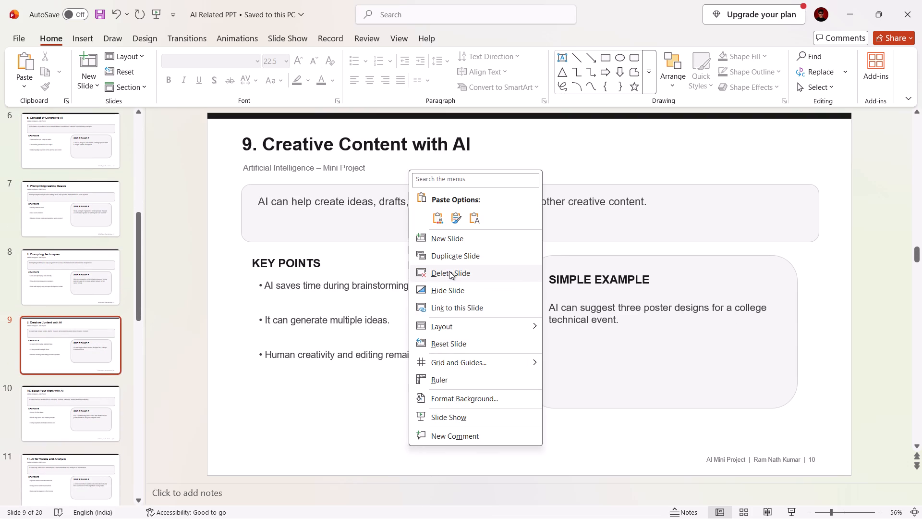
left_click(450, 271)
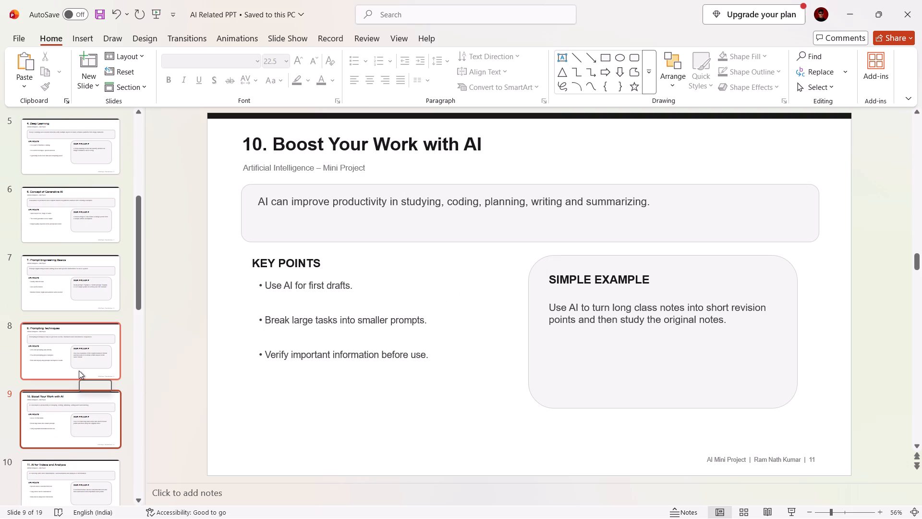
right_click(334, 446)
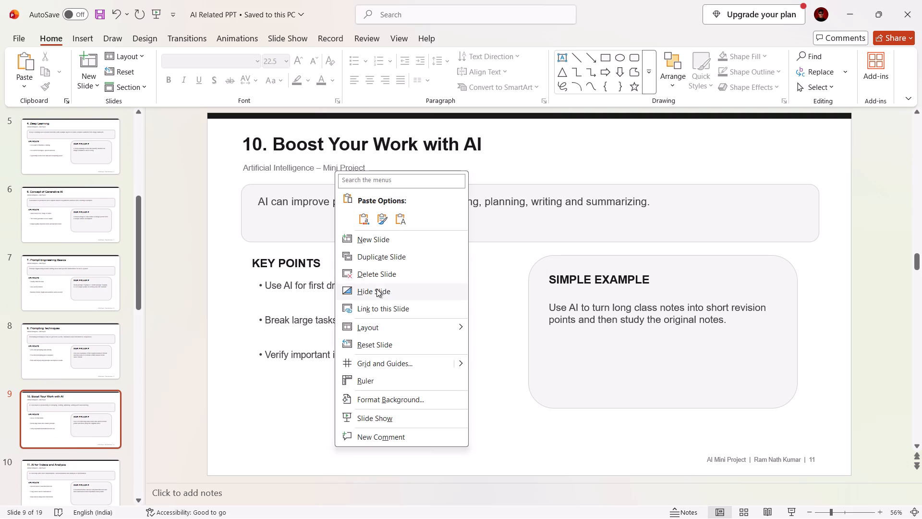
left_click(382, 276)
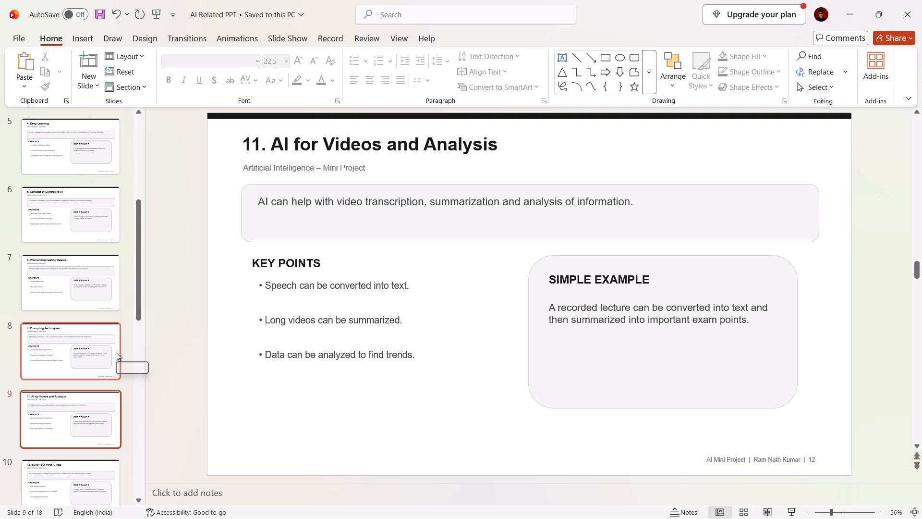
Delete the "12. Build Your First AI App" and "13. AI Agent in Action" slides, keeping "11. AI for Videos and Analysis".
key("Down")
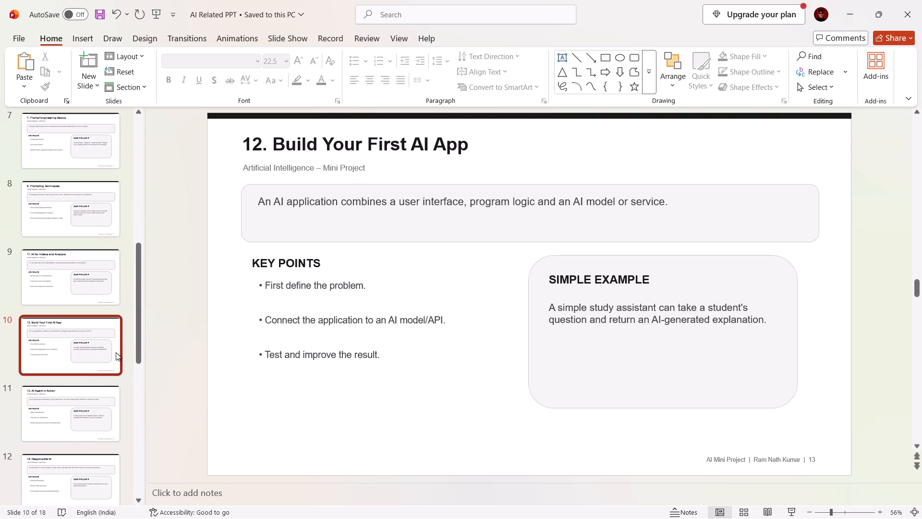
right_click(411, 445)
left_click(453, 273)
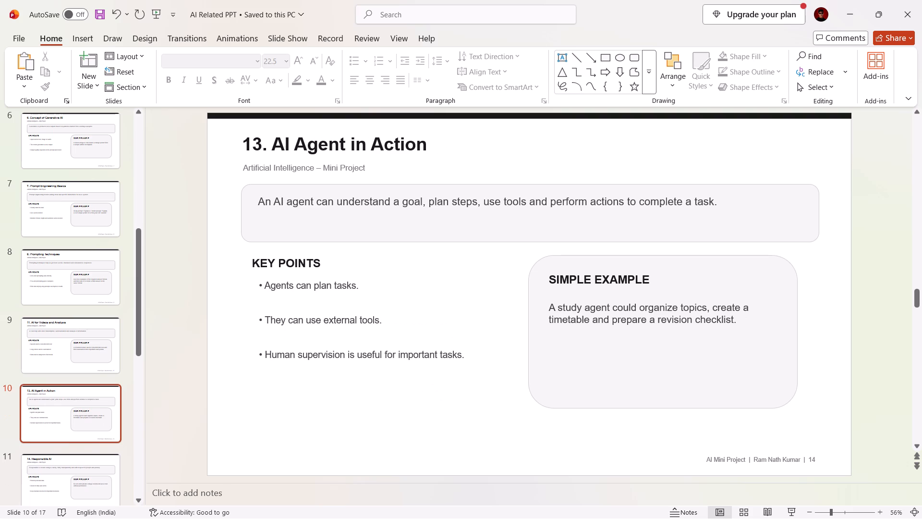
right_click(342, 456)
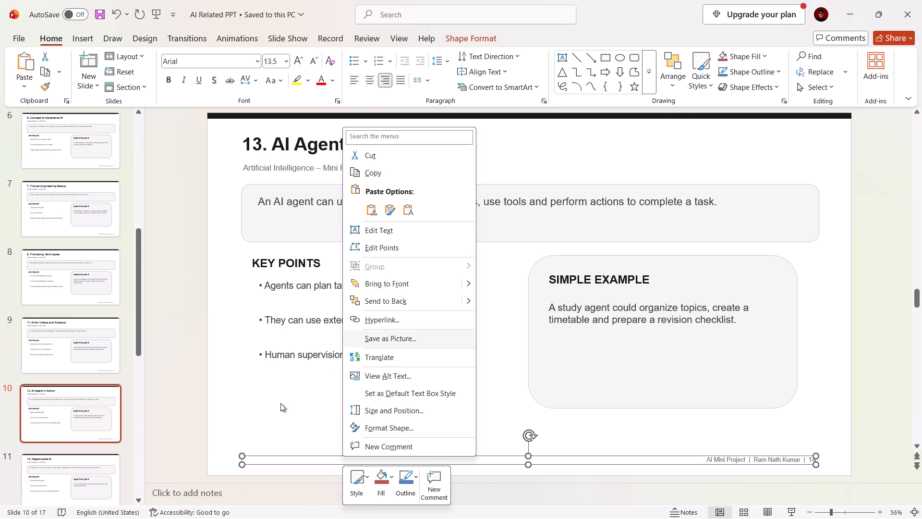
double_click(280, 407)
left_click(280, 407)
left_click(280, 407)
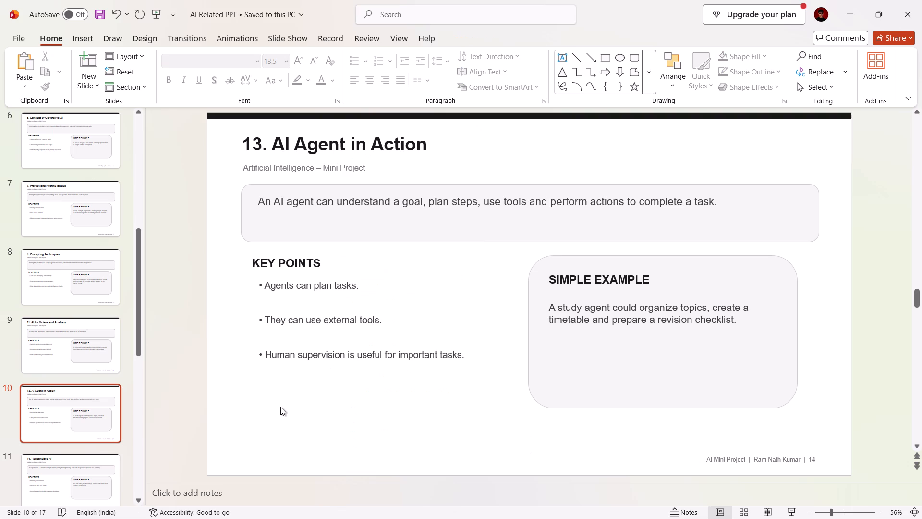
left_click(280, 407)
right_click(280, 407)
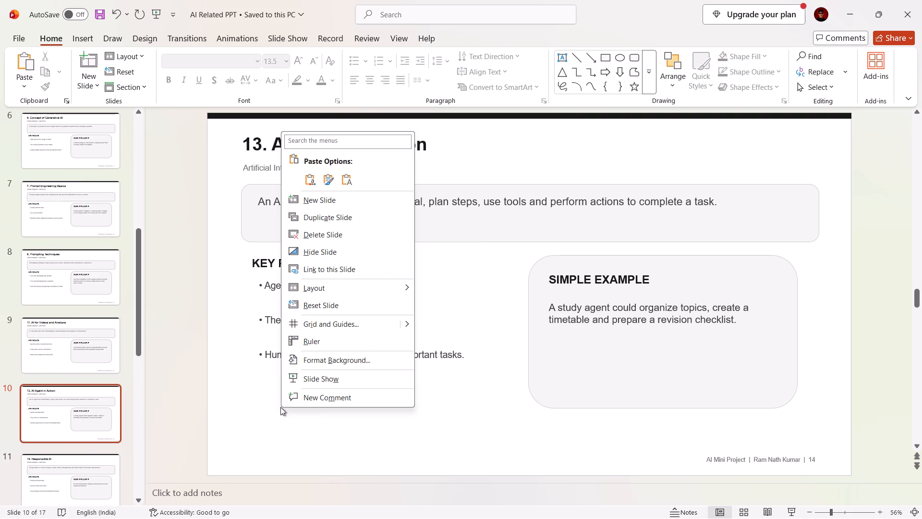
left_click(345, 236)
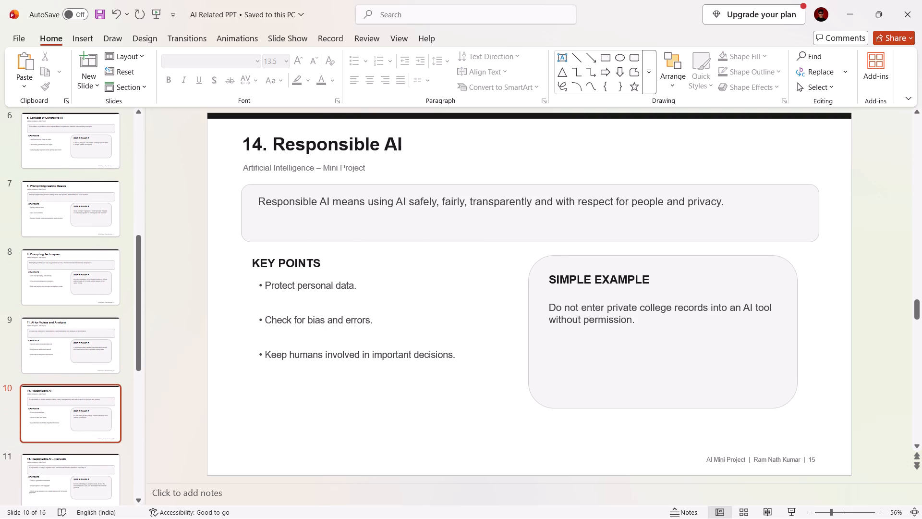
Keep "14. Responsible AI" and delete the "15. Responsible AI – Revision" and "16. Assessment and Feedback" slides.
key("Down")
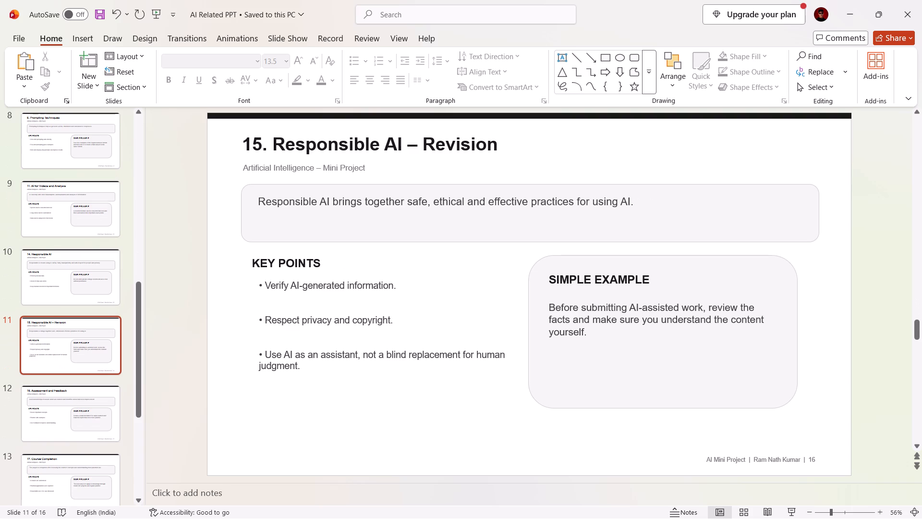
key("Up")
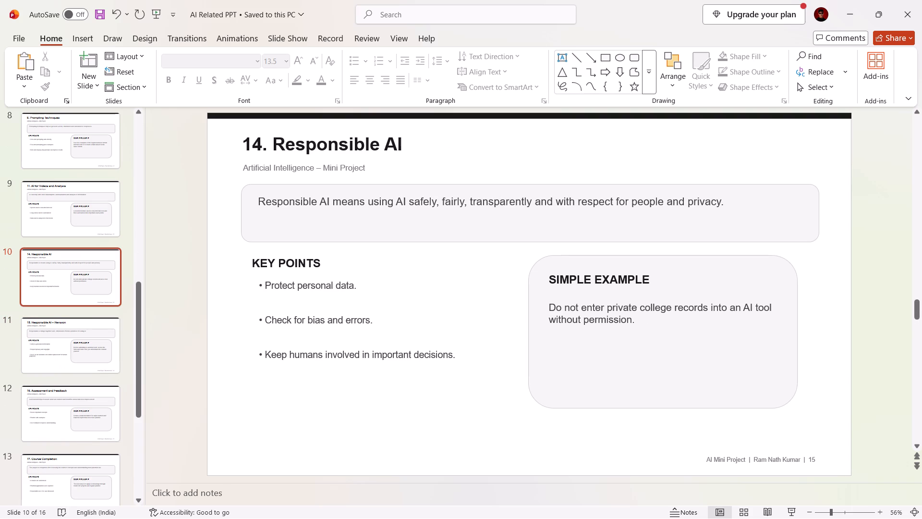
key("Down")
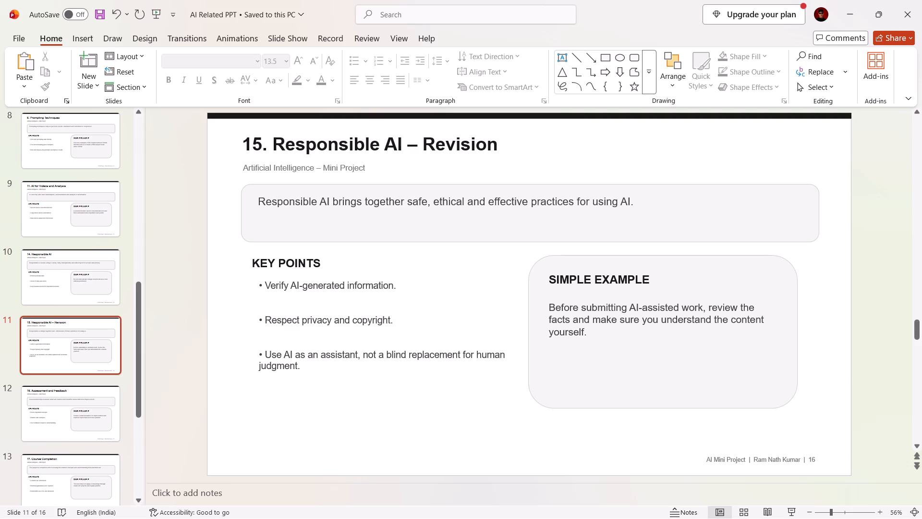
right_click(368, 432)
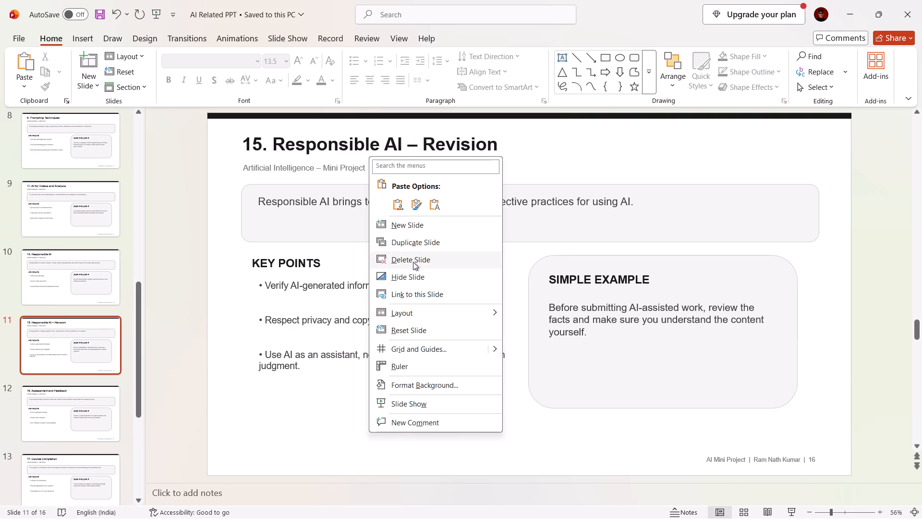
left_click(413, 262)
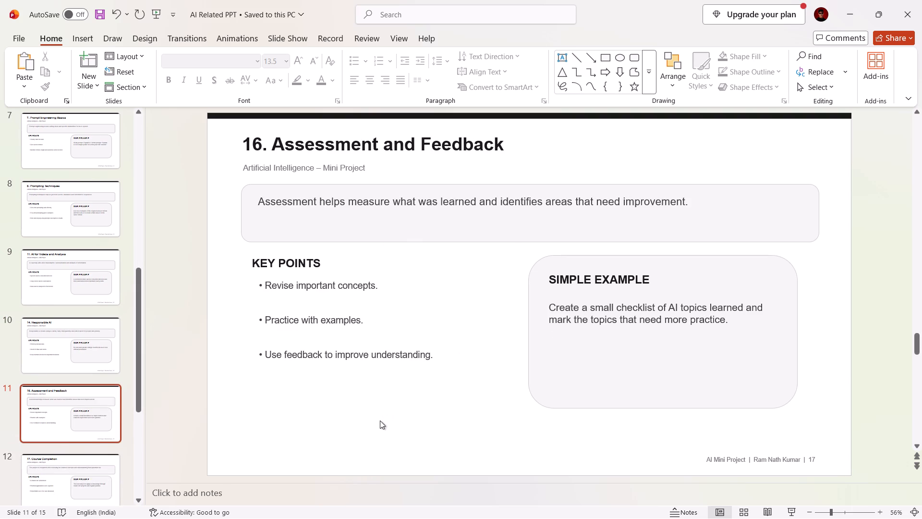
right_click(380, 420)
left_click(417, 255)
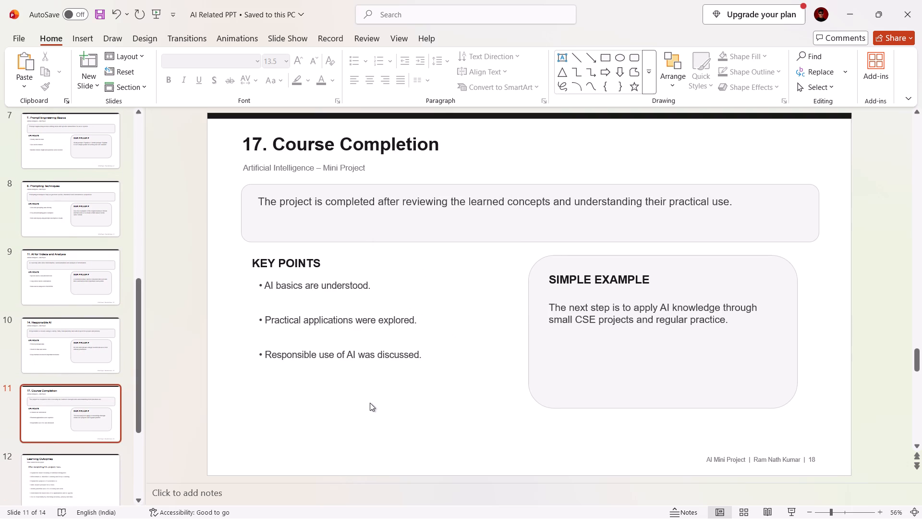
Delete the "17. Course Completion" and "Conclusion" slides, keeping the "Learning Outcomes" slide.
key("Down")
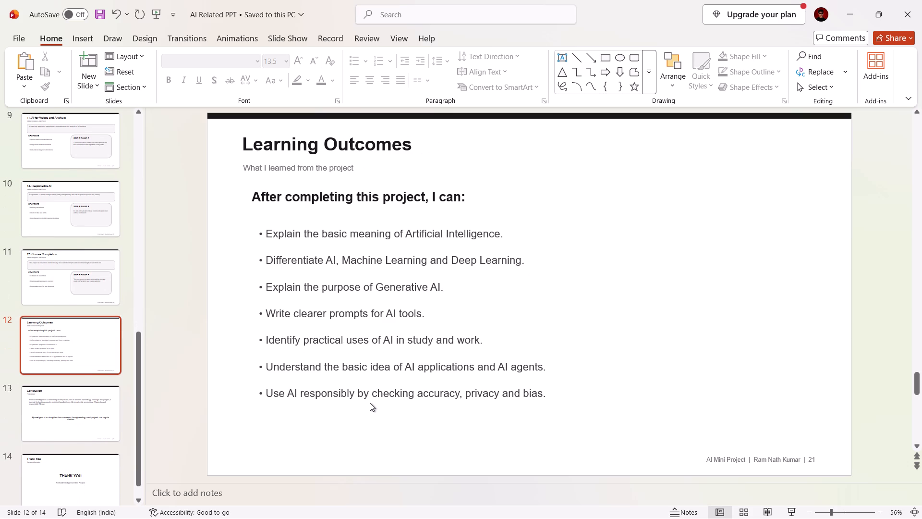
key("Up")
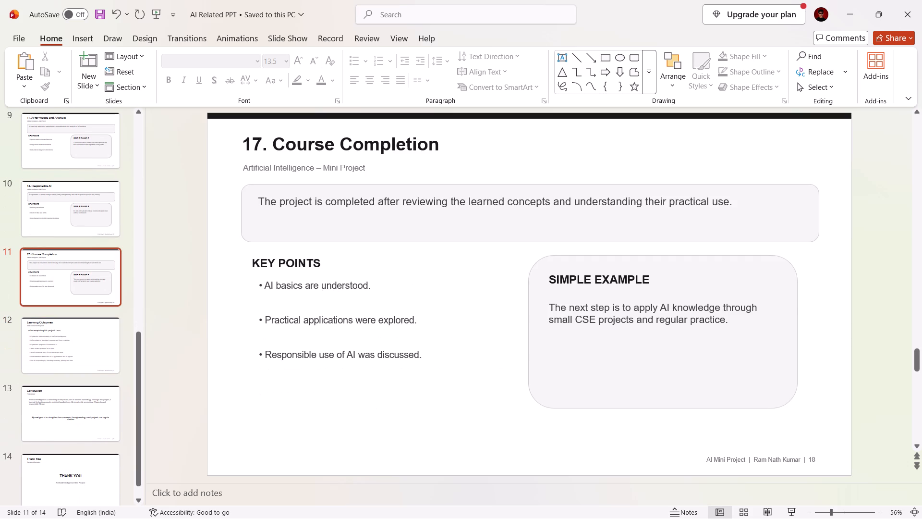
right_click(374, 433)
left_click(396, 262)
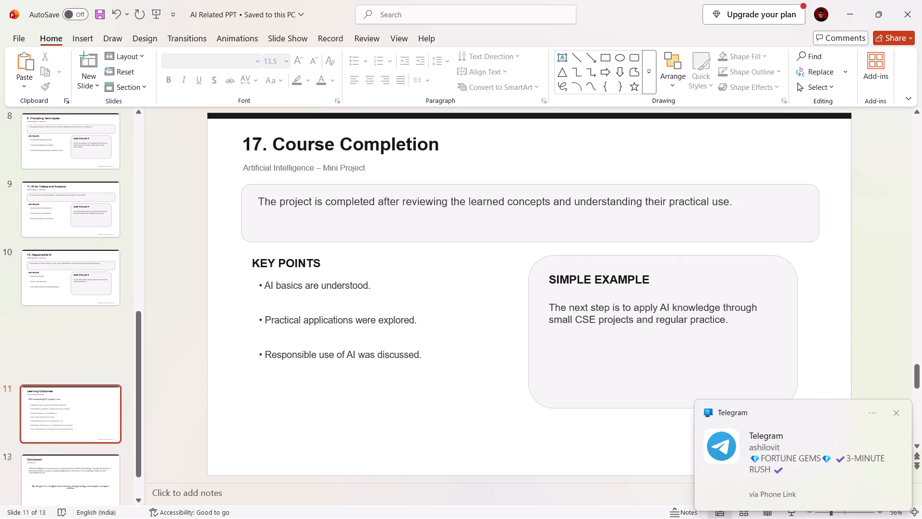
key("Down")
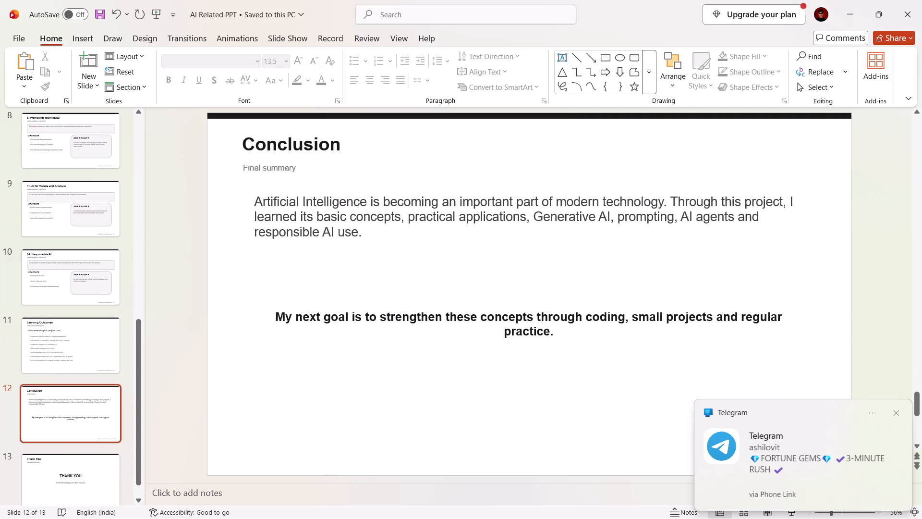
right_click(385, 393)
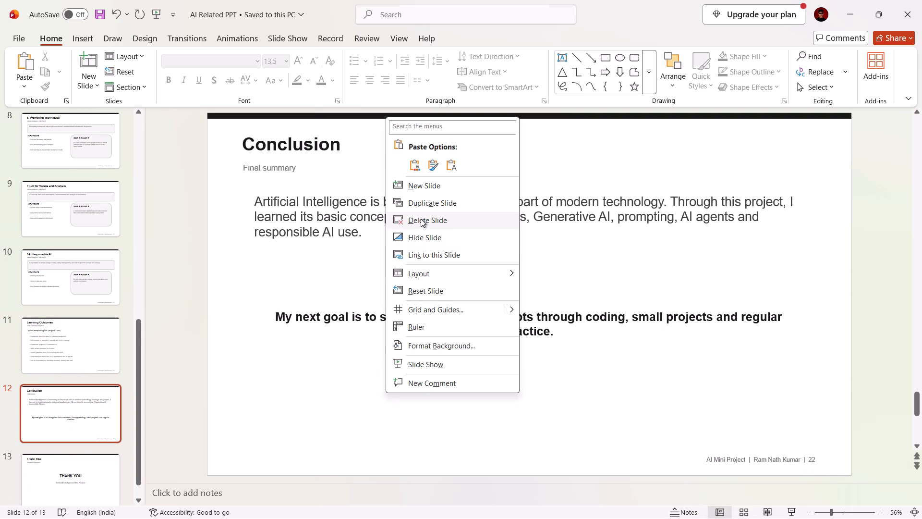
left_click(421, 219)
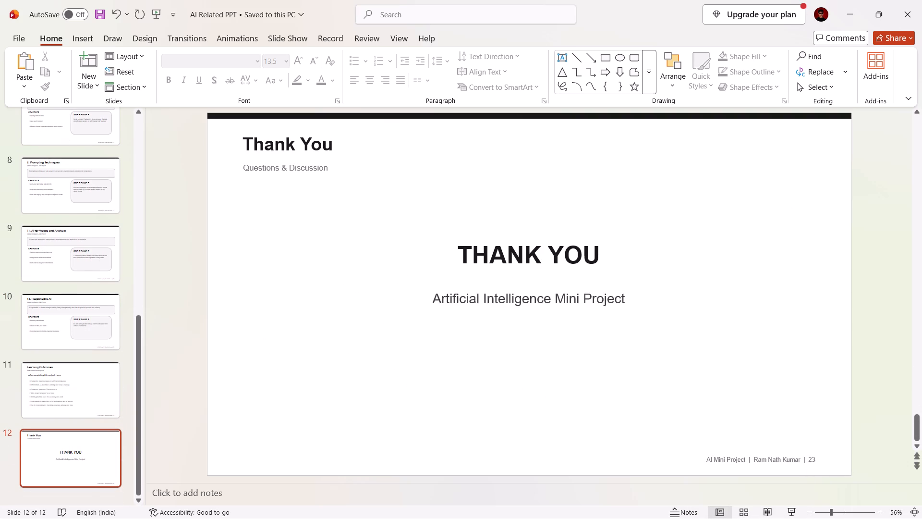
Start adding a new slide after the closing "Thank You" slide by bringing up the available slide layouts.
scroll(392, 314, "up", 3)
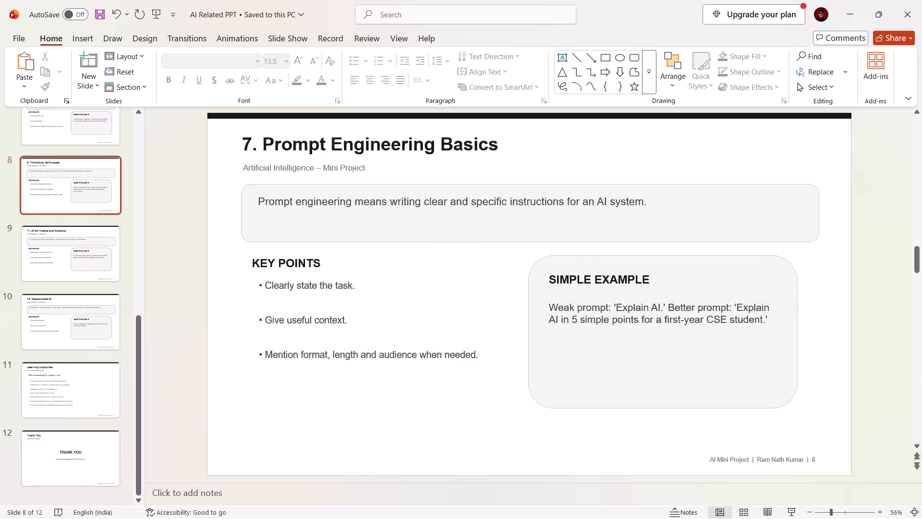
scroll(392, 314, "up", 2)
scroll(392, 314, "down", 16)
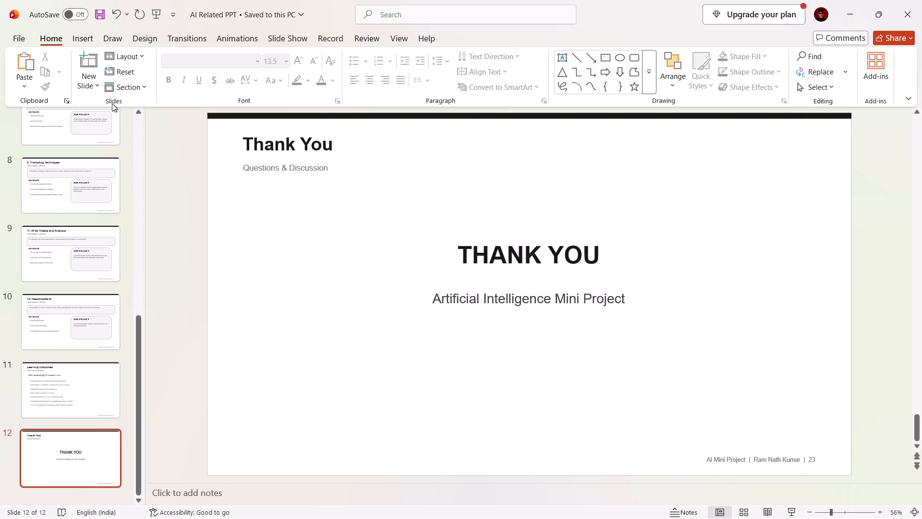
left_click(92, 85)
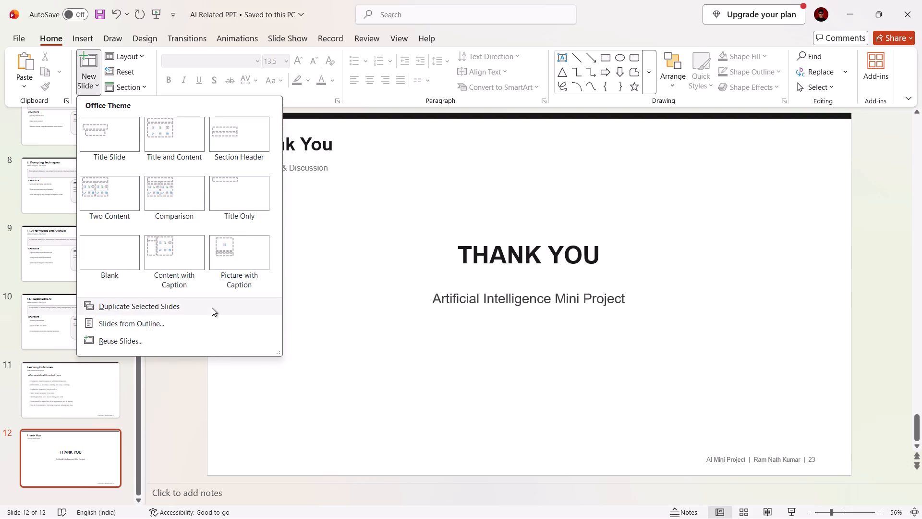
Duplicate the closing Thank You slide and go back to the original on slide 12.
left_click(163, 308)
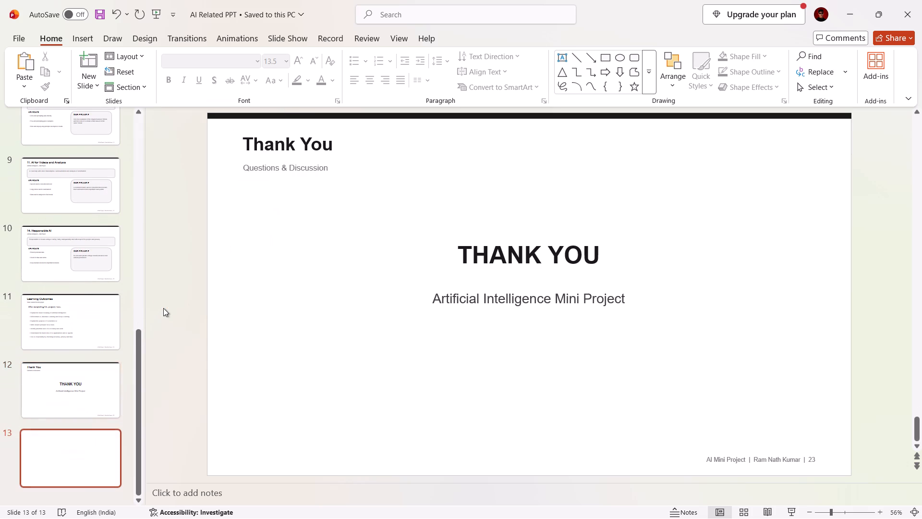
scroll(489, 280, "up", 1)
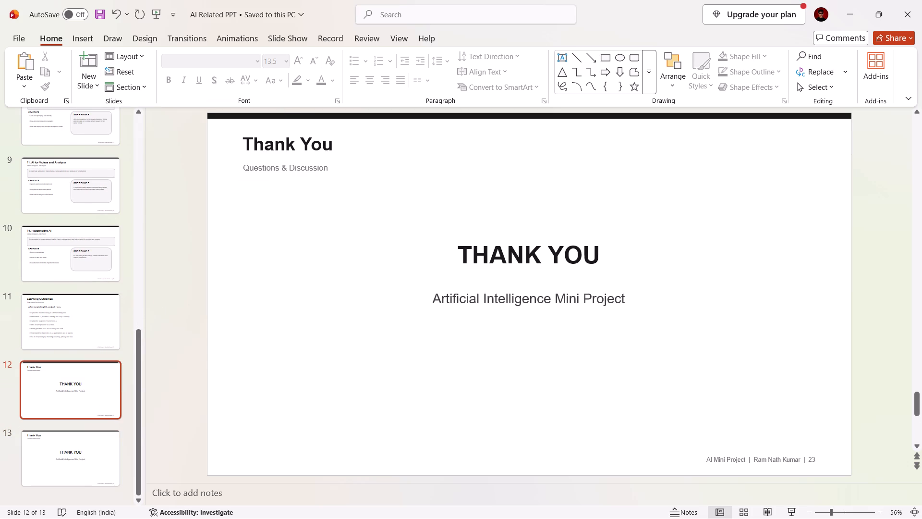
scroll(489, 280, "up", 1)
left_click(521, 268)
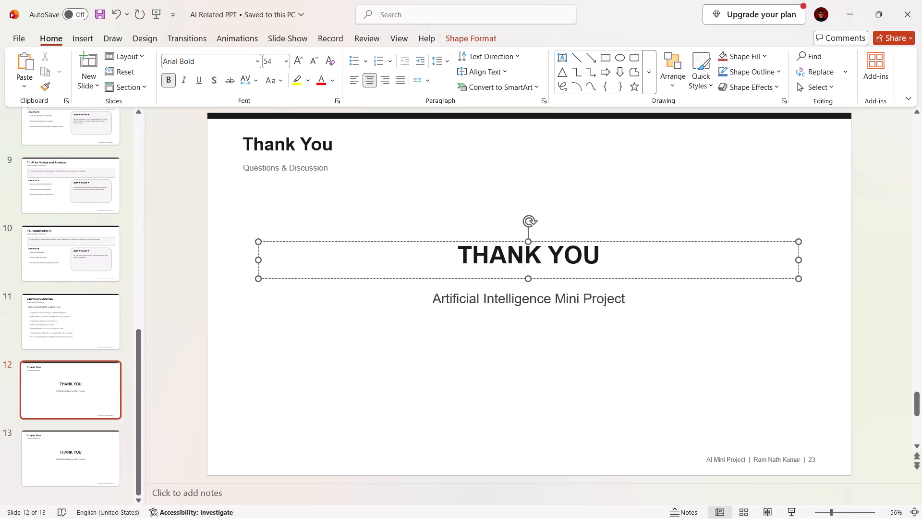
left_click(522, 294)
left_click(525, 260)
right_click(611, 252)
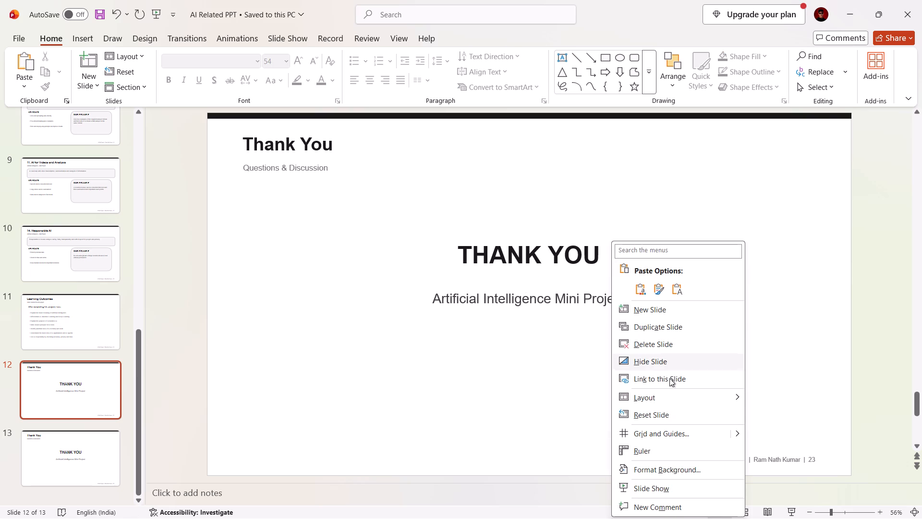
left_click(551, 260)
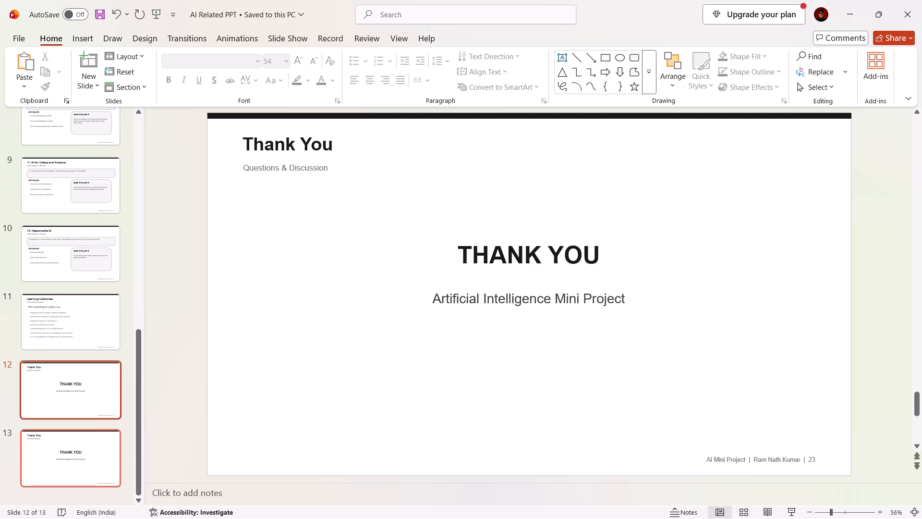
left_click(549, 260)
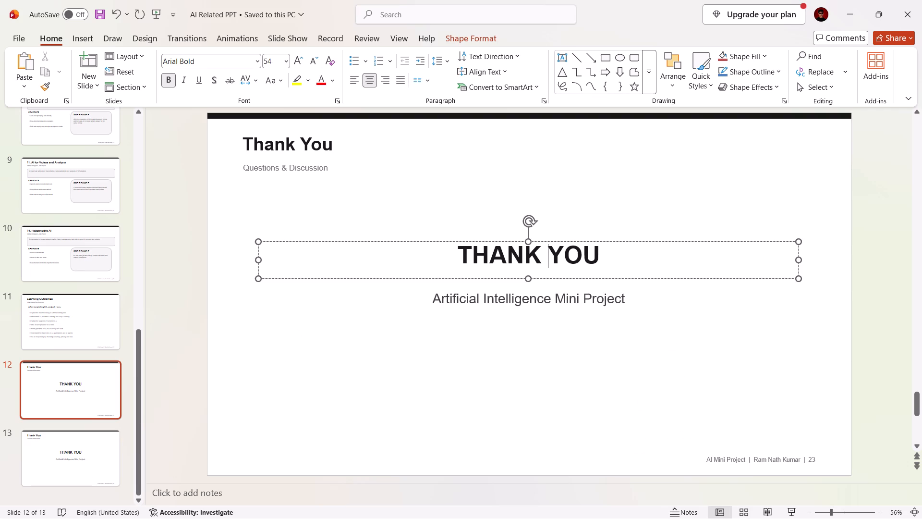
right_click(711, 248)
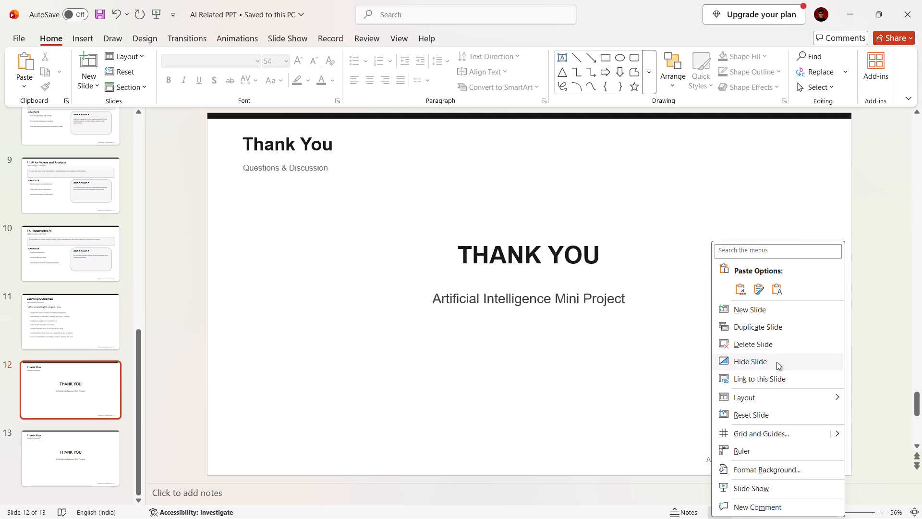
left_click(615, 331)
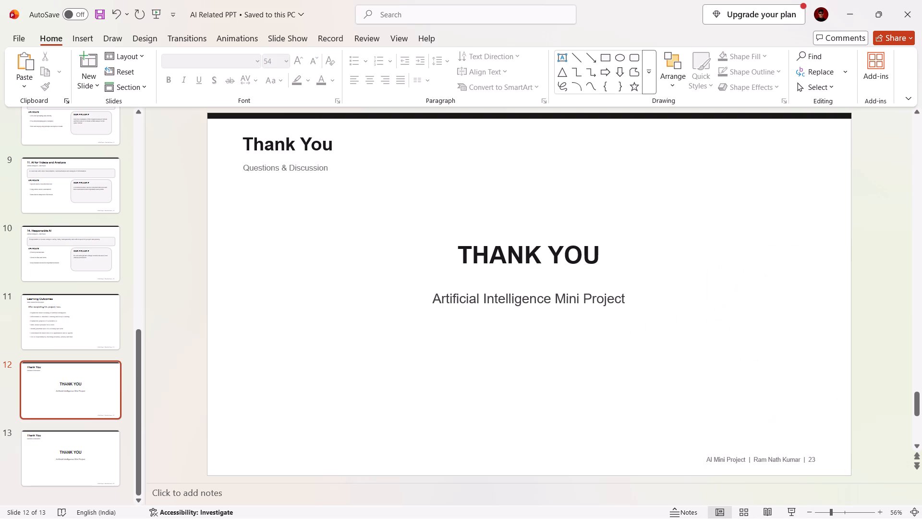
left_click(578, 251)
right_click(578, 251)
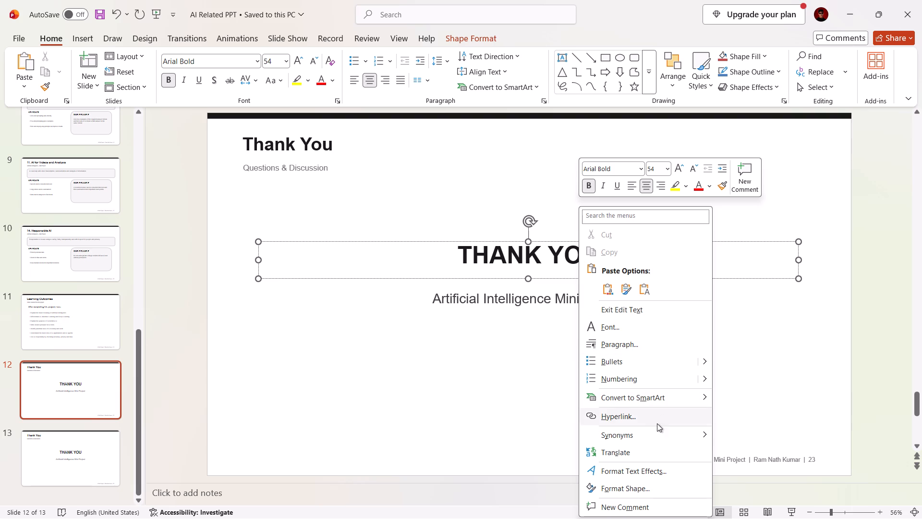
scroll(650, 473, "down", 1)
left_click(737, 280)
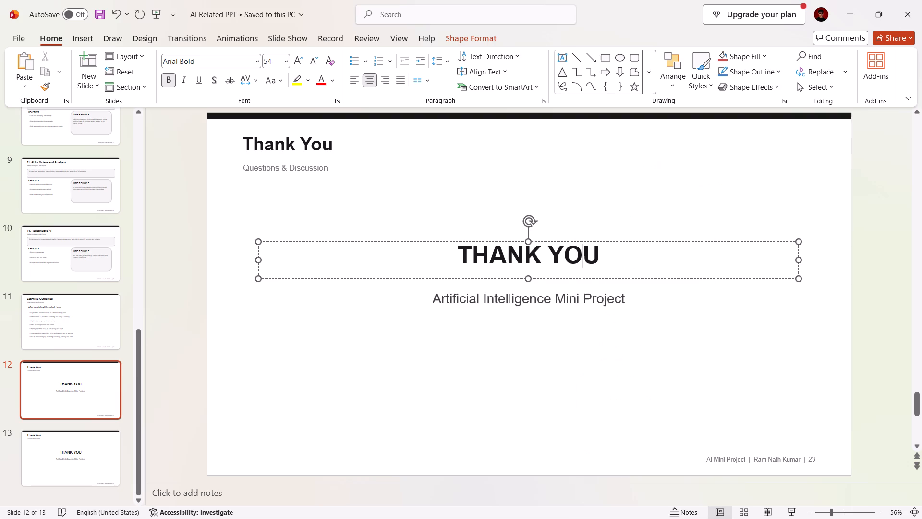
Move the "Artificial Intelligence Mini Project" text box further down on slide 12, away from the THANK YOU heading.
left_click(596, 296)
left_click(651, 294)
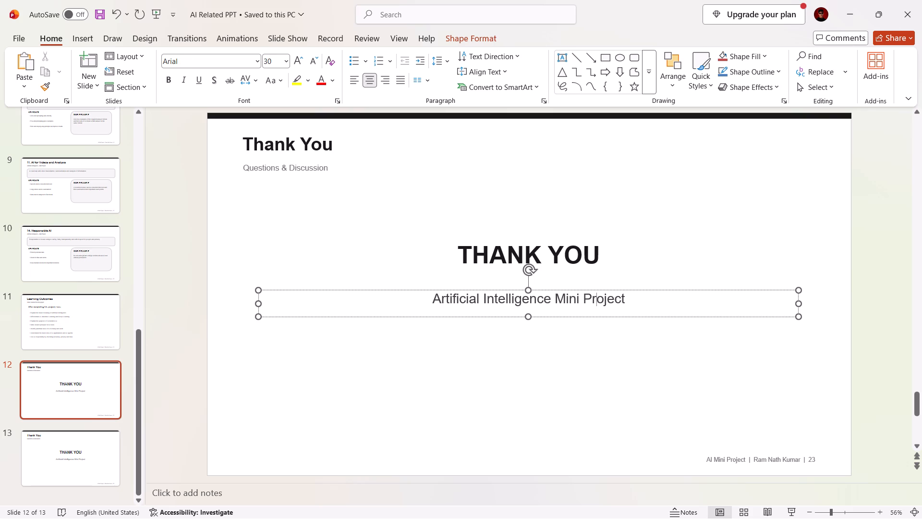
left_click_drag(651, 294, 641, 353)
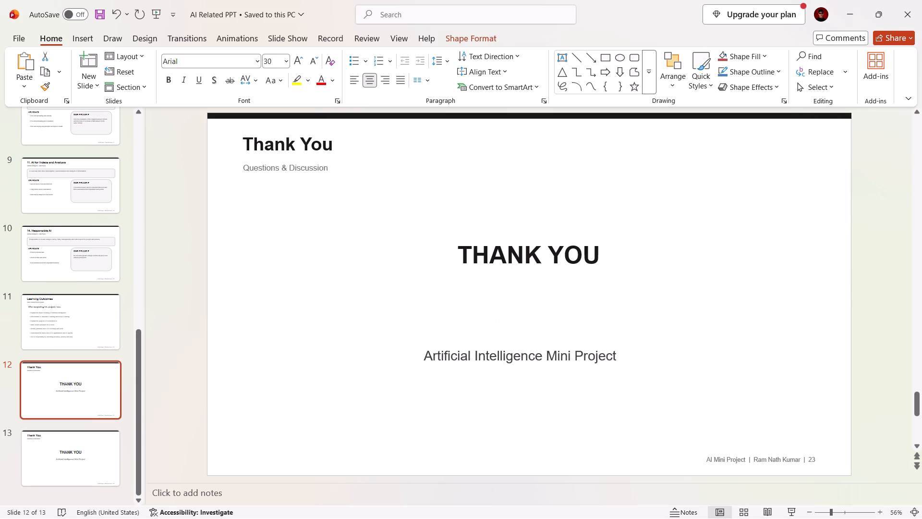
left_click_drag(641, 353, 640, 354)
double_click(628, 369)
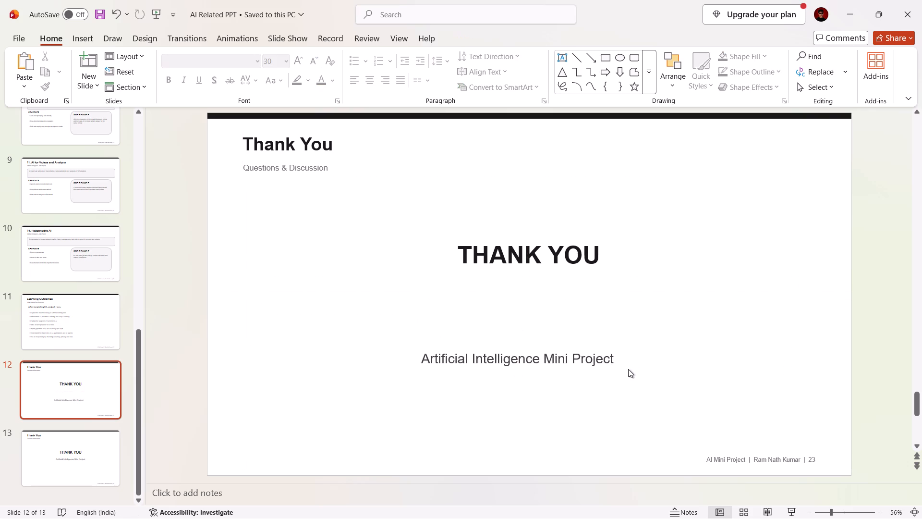
Delete all of the "Artificial Intelligence Mini Project" text from slide 12.
left_click(605, 355)
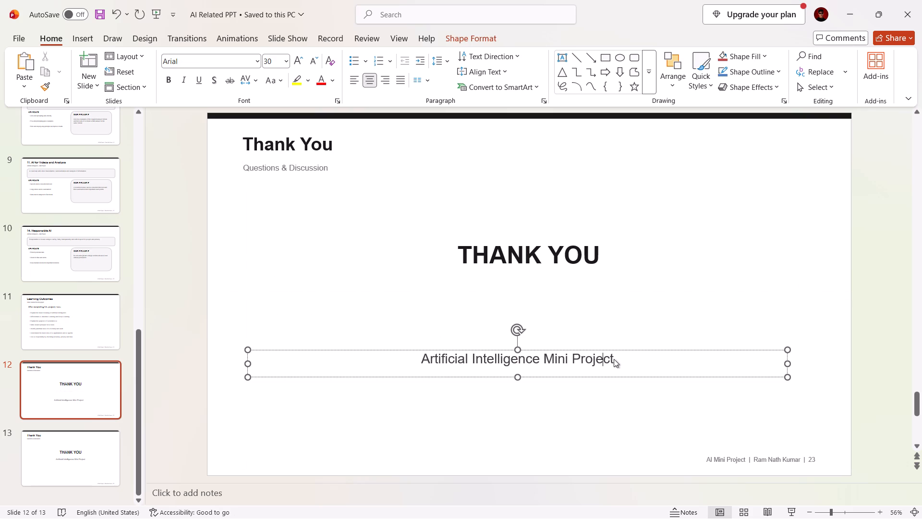
left_click(614, 359)
left_click(613, 359)
key("BackSpace")
key("BackSpace")
key("BackSpace")
key("BackSpace")
key("BackSpace")
key("BackSpace")
key("BackSpace")
key("BackSpace")
key("BackSpace")
key("BackSpace")
key("BackSpace")
key("BackSpace")
key("BackSpace")
key("BackSpace")
key("BackSpace")
key("BackSpace")
key("BackSpace")
key("BackSpace")
key("BackSpace")
key("BackSpace")
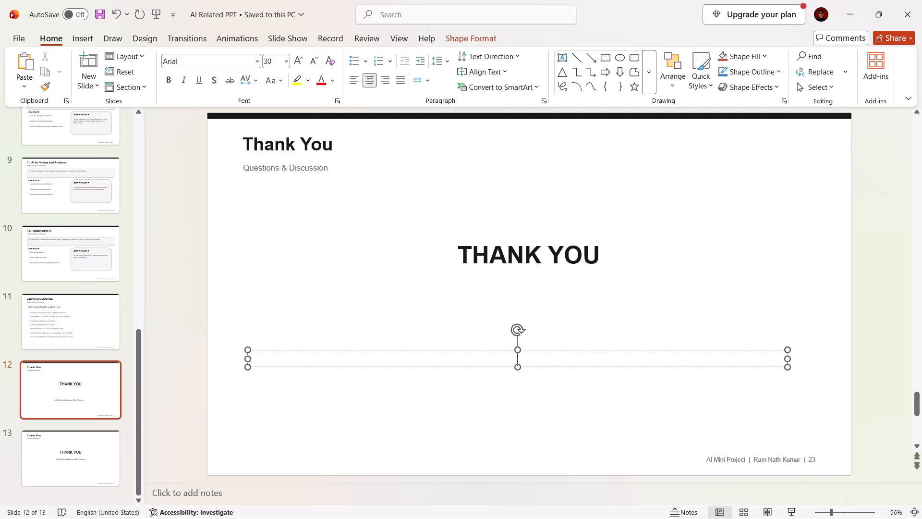
key("BackSpace")
key("BackSpace")
key("BackSpace")
left_click(613, 359)
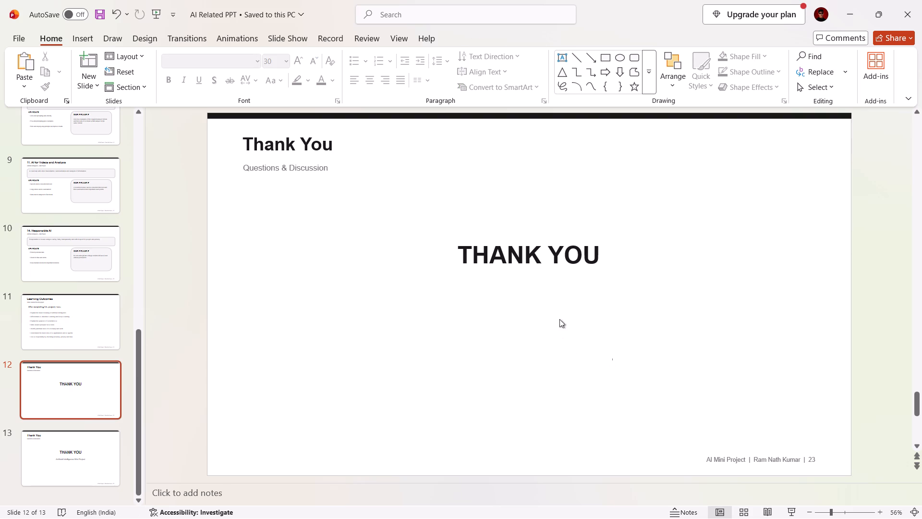
Delete the large centred "THANK YOU" text from the body of slide 12.
left_click(547, 258)
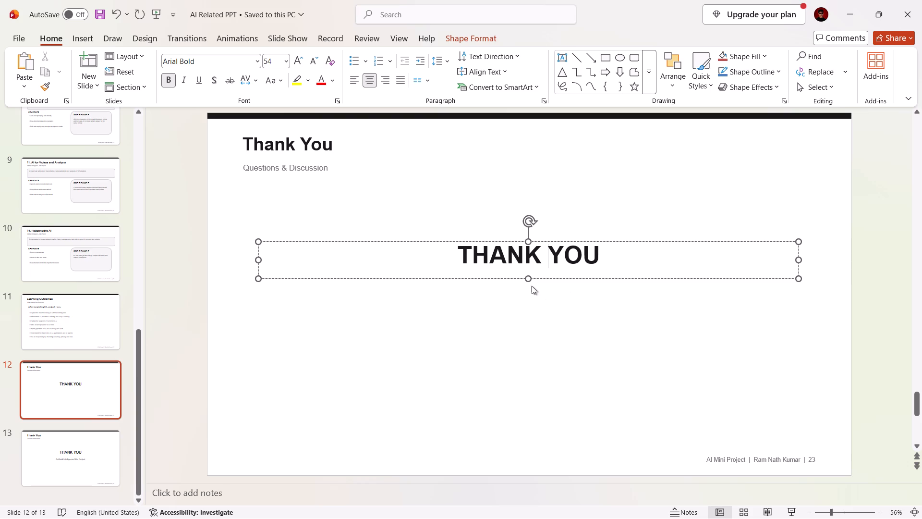
left_click_drag(530, 278, 541, 379)
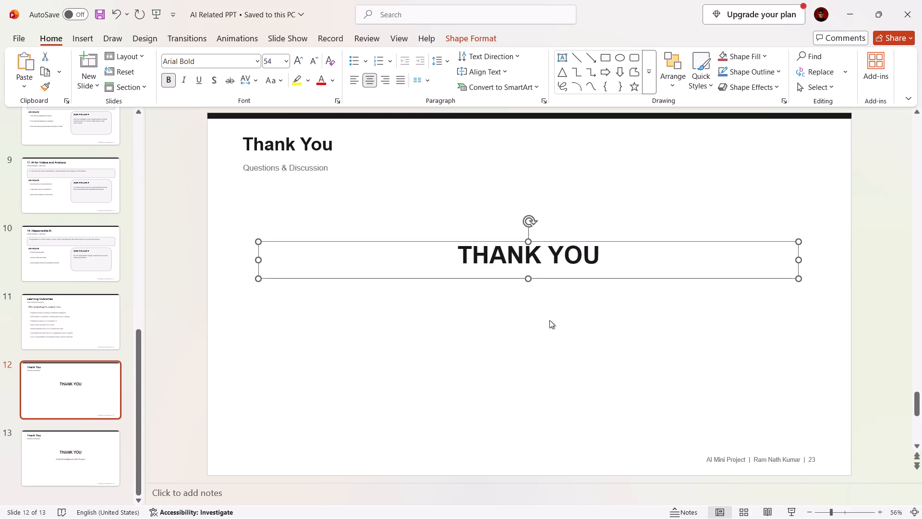
left_click(600, 253)
key("BackSpace")
key("BackSpace")
key("BackSpace")
key("BackSpace")
key("BackSpace")
key("BackSpace")
key("BackSpace")
key("BackSpace")
key("BackSpace")
key("BackSpace")
key("BackSpace")
key("BackSpace")
key("BackSpace")
key("BackSpace")
key("BackSpace")
key("BackSpace")
key("BackSpace")
key("BackSpace")
key("BackSpace")
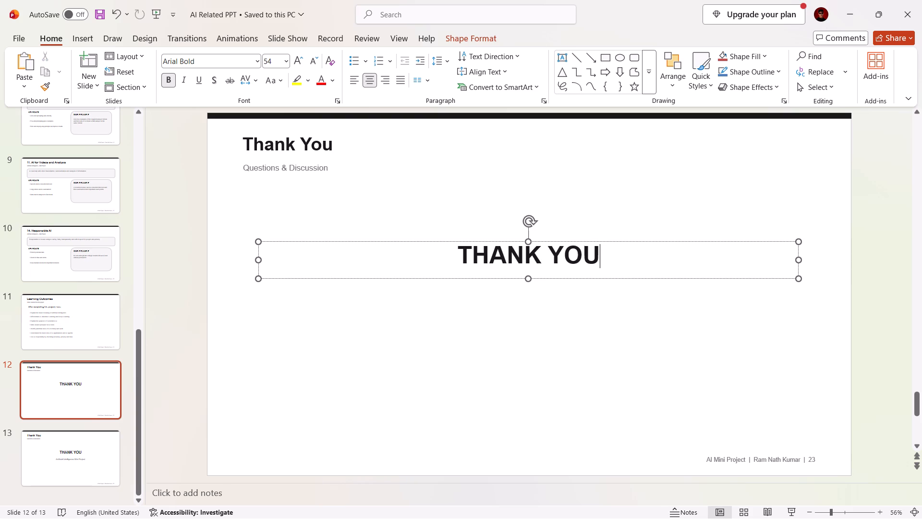
key("BackSpace")
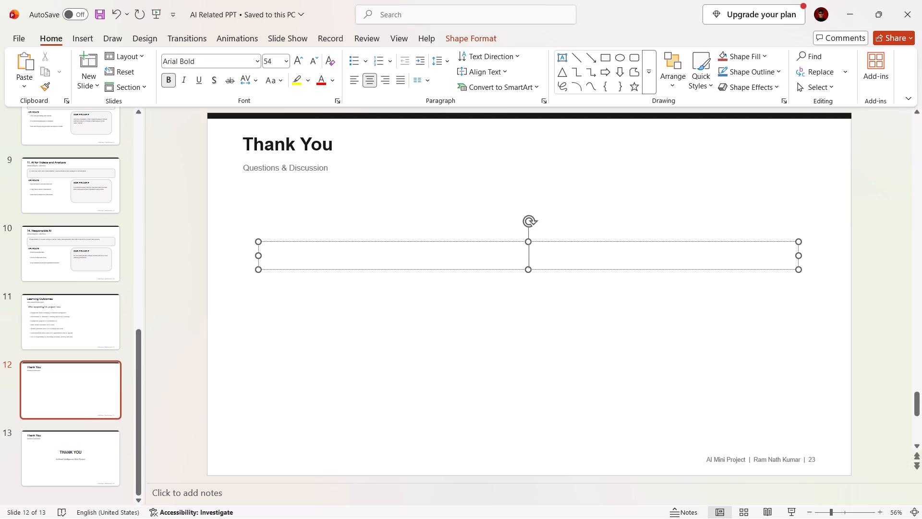
left_click(574, 284)
left_click(514, 243)
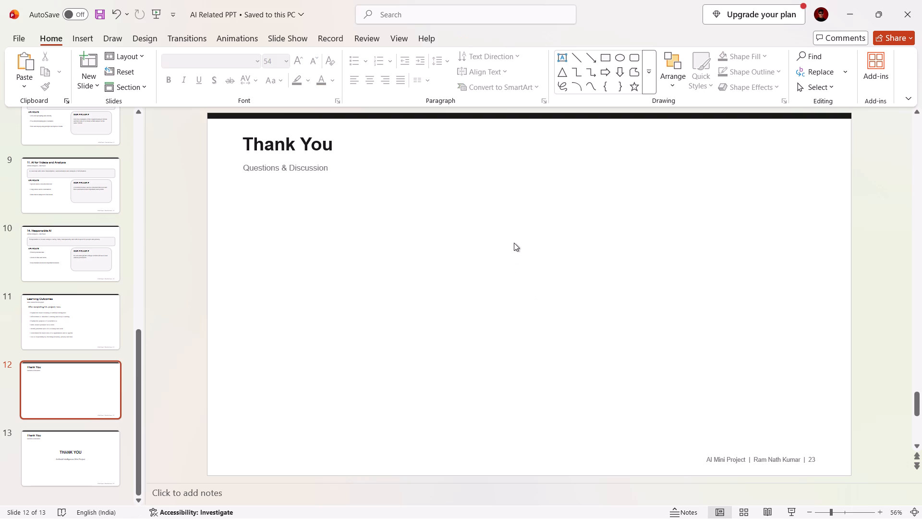
left_click_drag(517, 309, 509, 356)
Remove the "Questions & Discussion" subtitle text from slide 12.
left_click(306, 167)
left_click(329, 167)
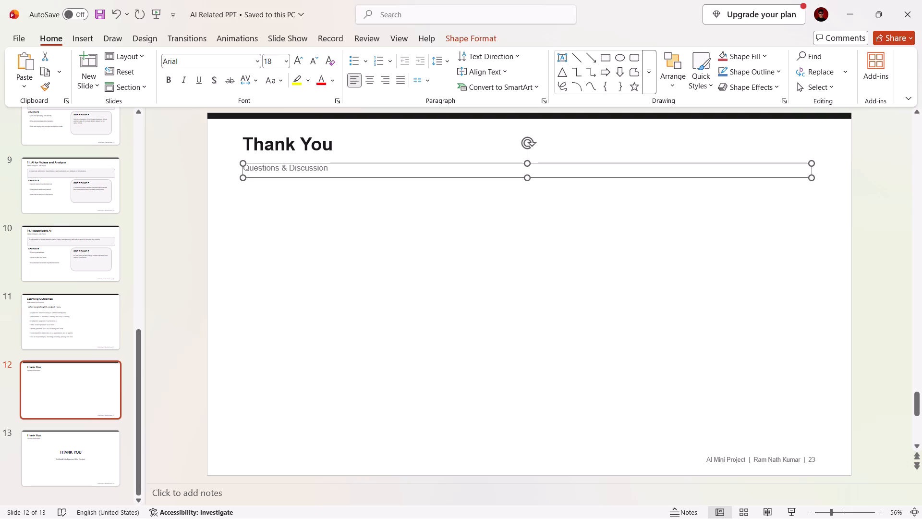
key("BackSpace")
key("BackSpace")
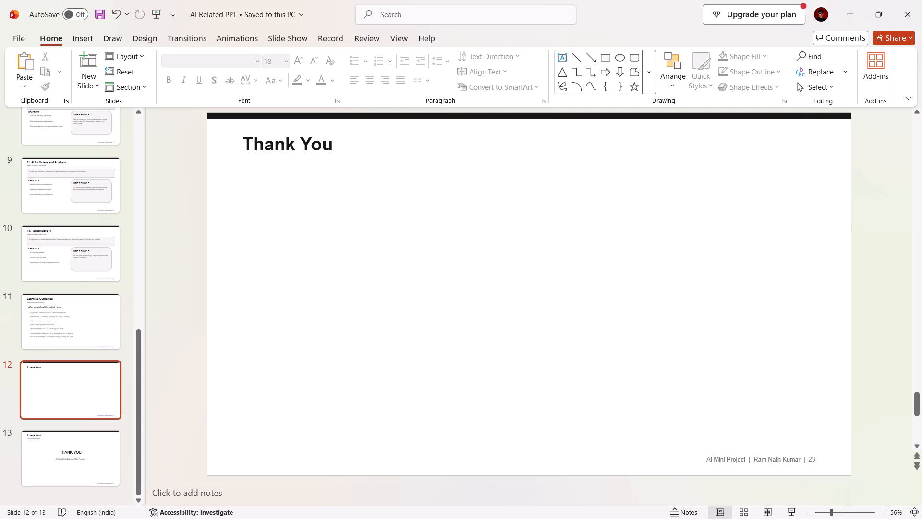
Replace the "Thank You" title of slide 12 with "Certificate of Completion".
left_click(318, 145)
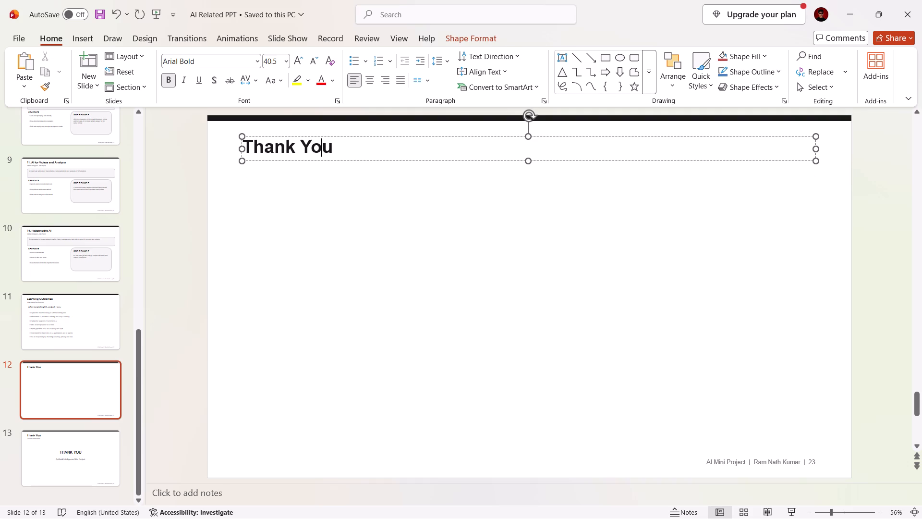
key("BackSpace")
key("BackSpace")
key("BackSpace")
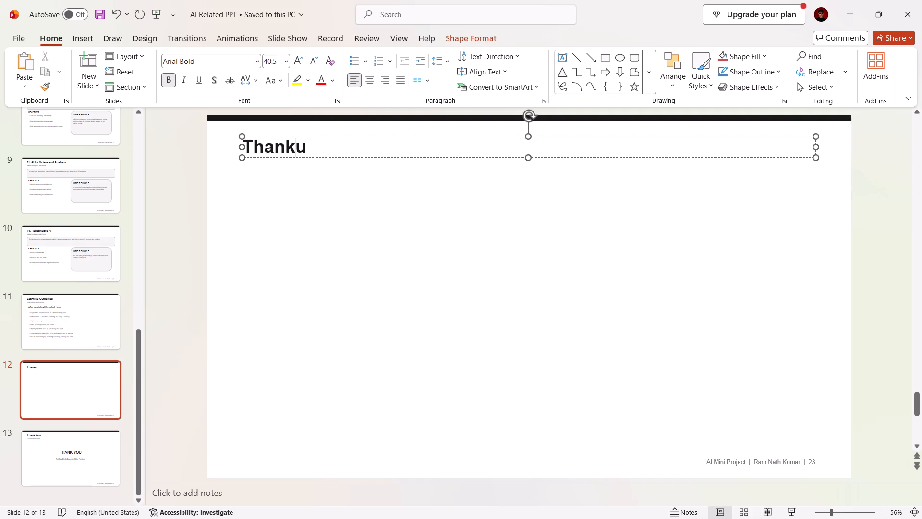
key("Right")
key("BackSpace")
key("BackSpace")
key("BackSpace")
key("BackSpace")
key("BackSpace")
key("BackSpace")
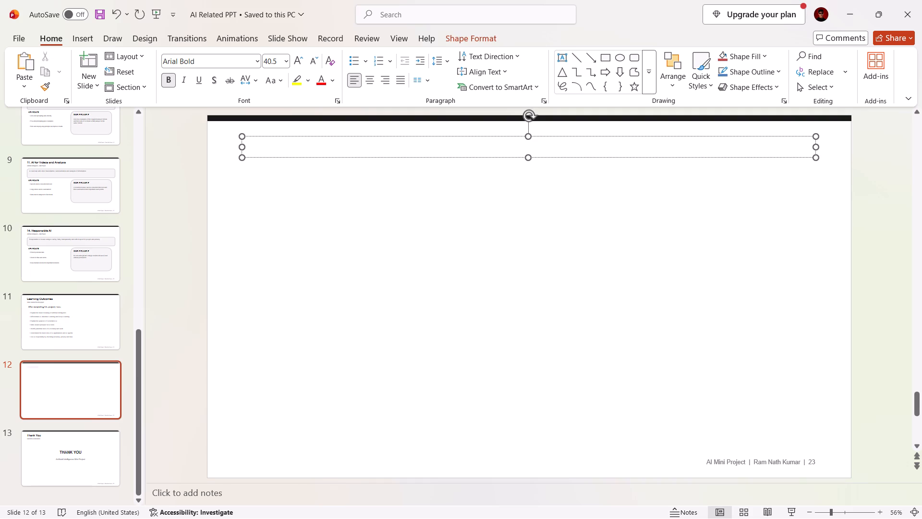
key("ctrl+c")
type("er")
key("BackSpace")
key("BackSpace")
key("ctrl+c")
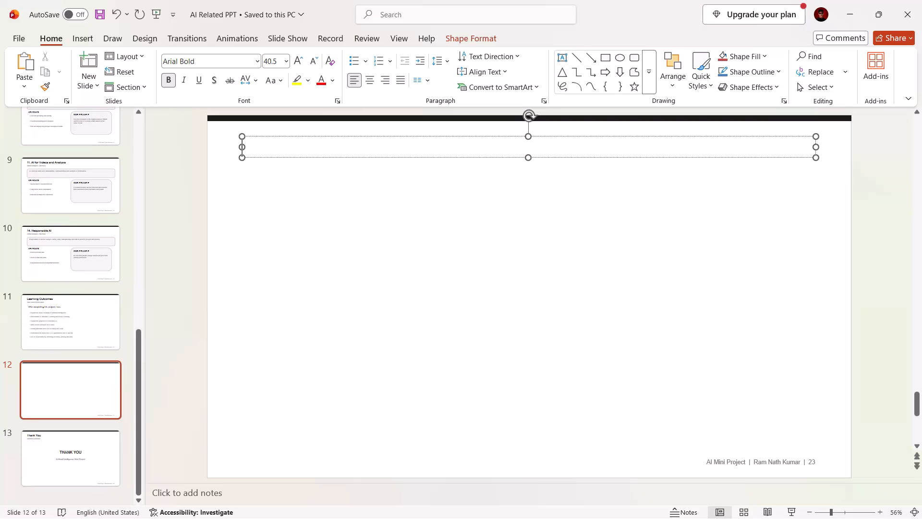
key("shift+c")
type("erti")
type("ficate")
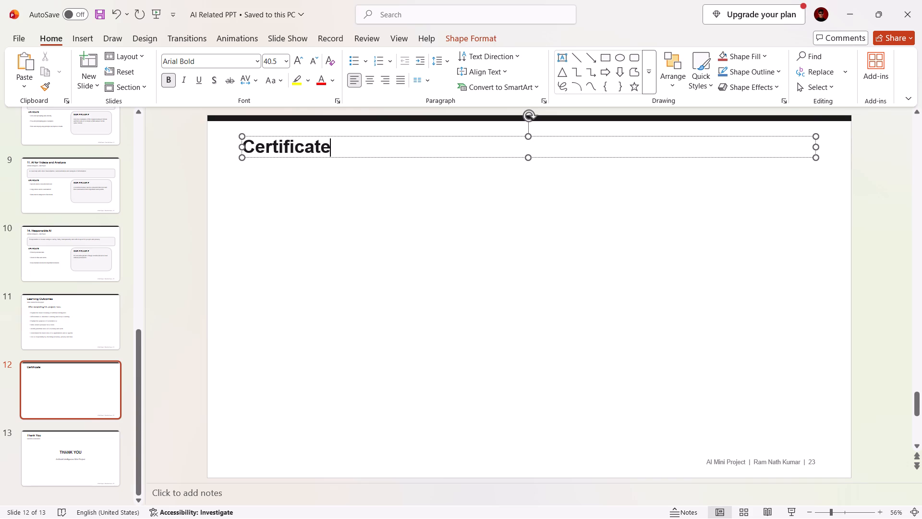
key("space")
type("of")
key("space")
key("shift+c")
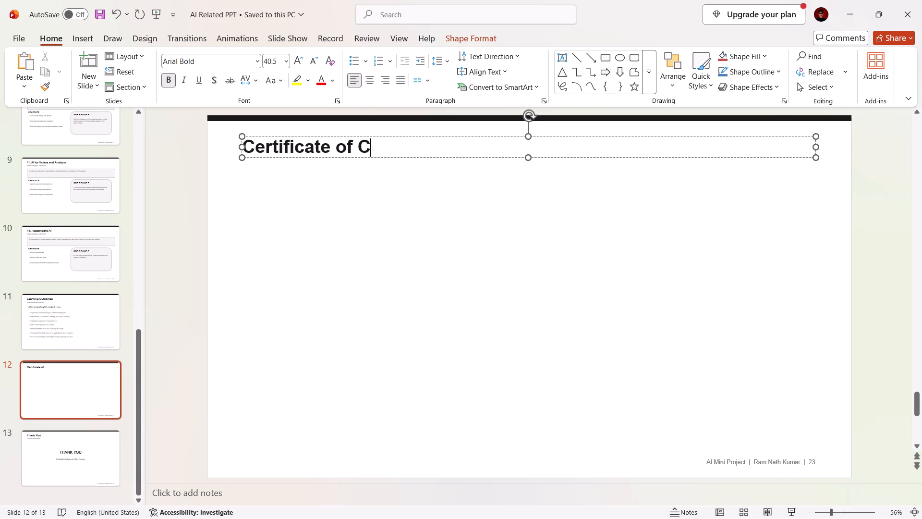
type("om")
type("pletion")
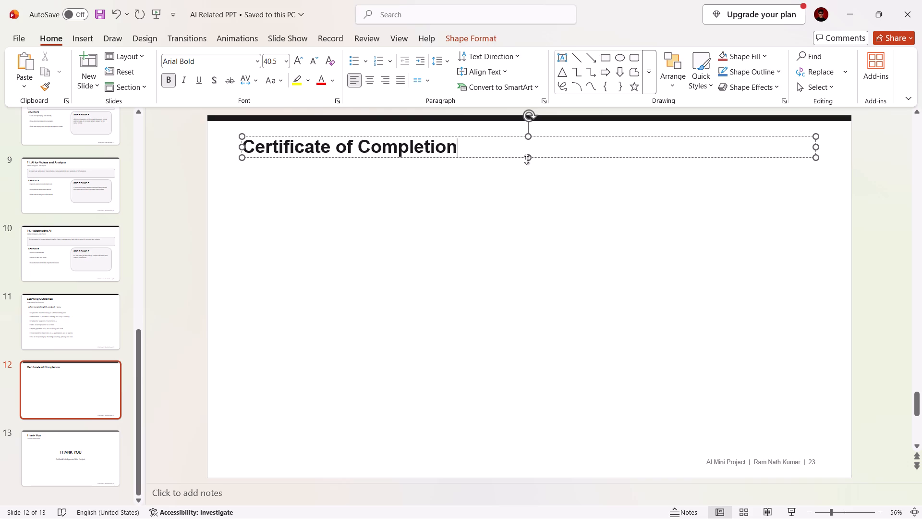
left_click_drag(527, 159, 527, 173)
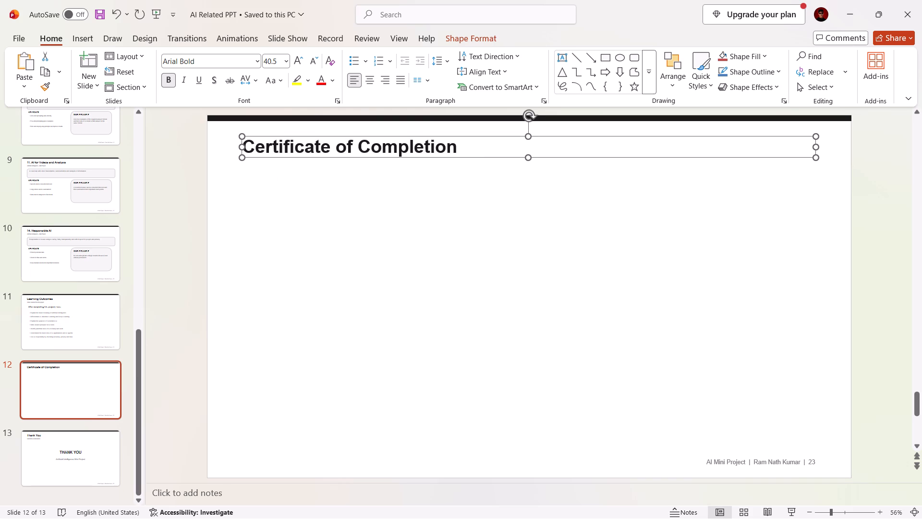
Increase the font size of the whole "Certificate of Completion" title to 44, keeping its black text colour.
left_click(278, 147)
key("ctrl+a")
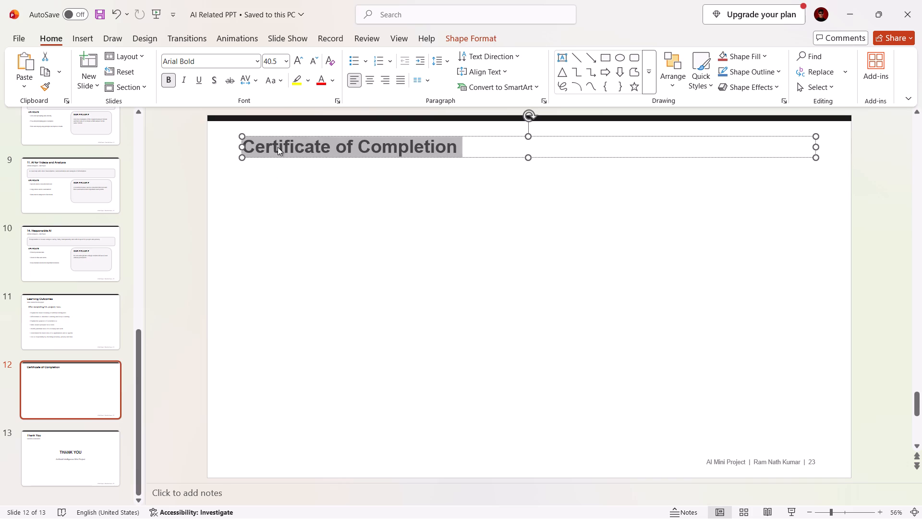
left_click(302, 56)
left_click(329, 79)
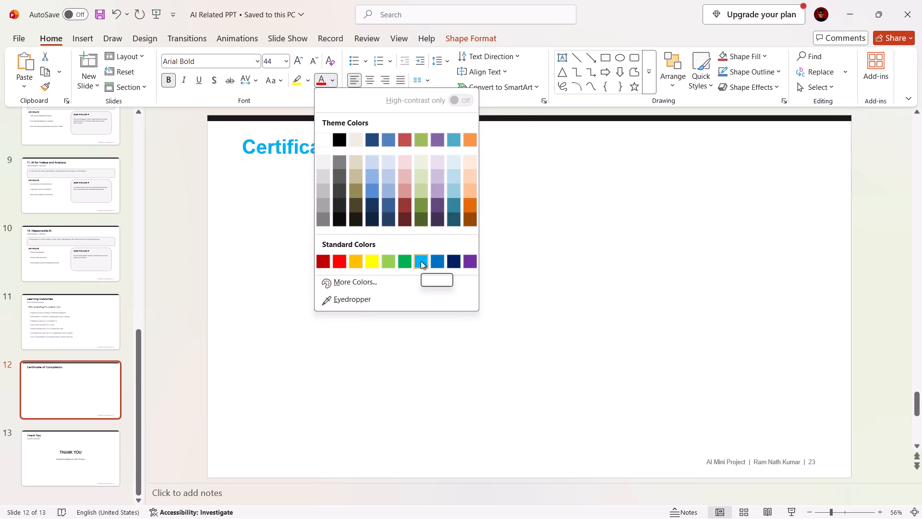
left_click(380, 389)
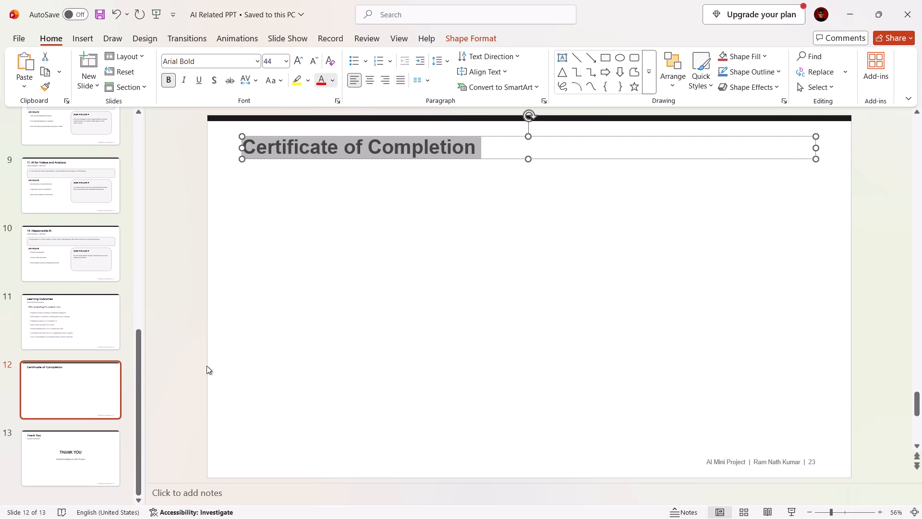
Check the neighbouring slides against the "Certificate of Completion" slide, and apply the Title and Content layout to slide 12.
left_click(86, 333)
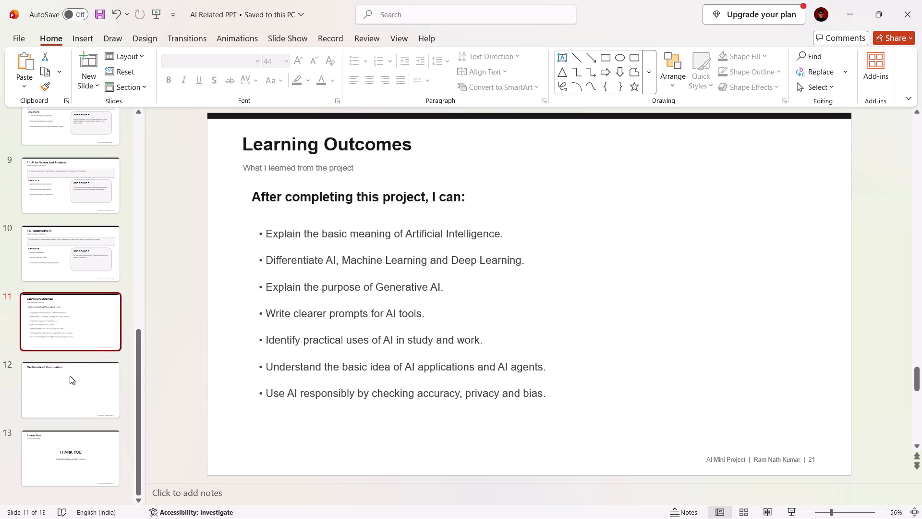
left_click(67, 377)
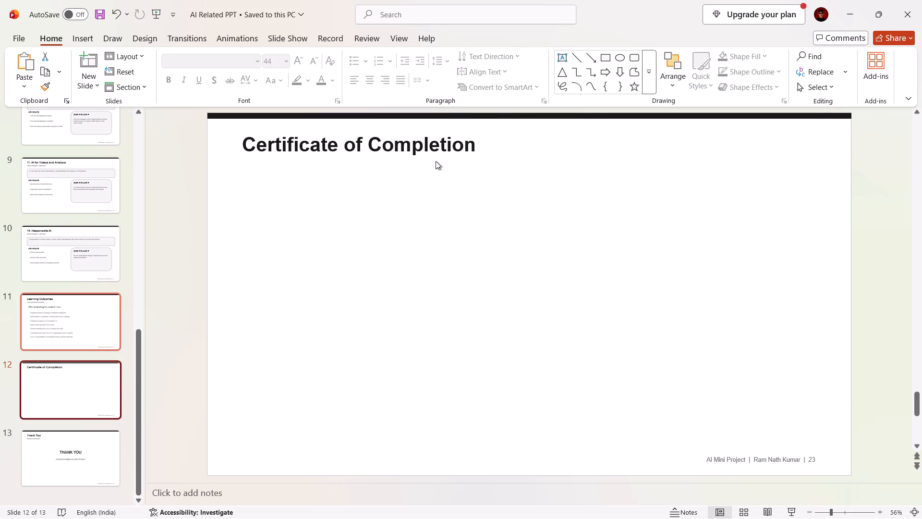
left_click(96, 334)
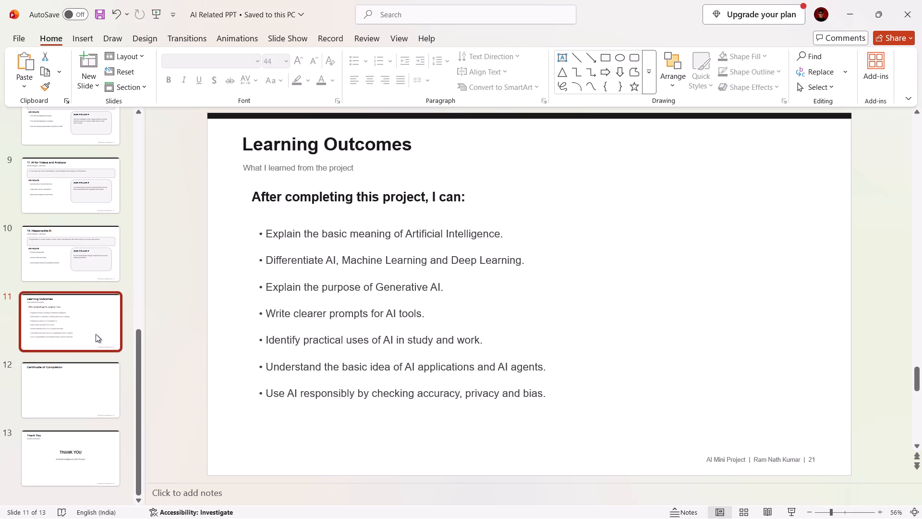
left_click(57, 268)
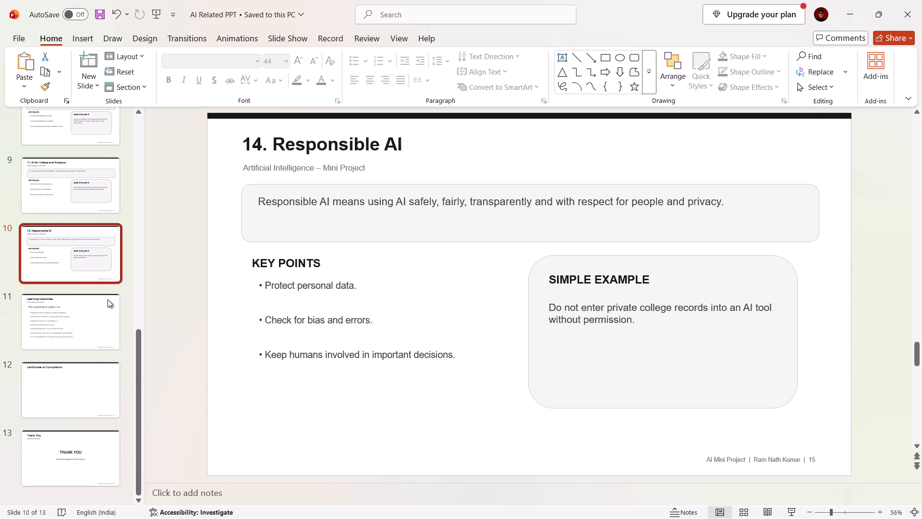
left_click(76, 391)
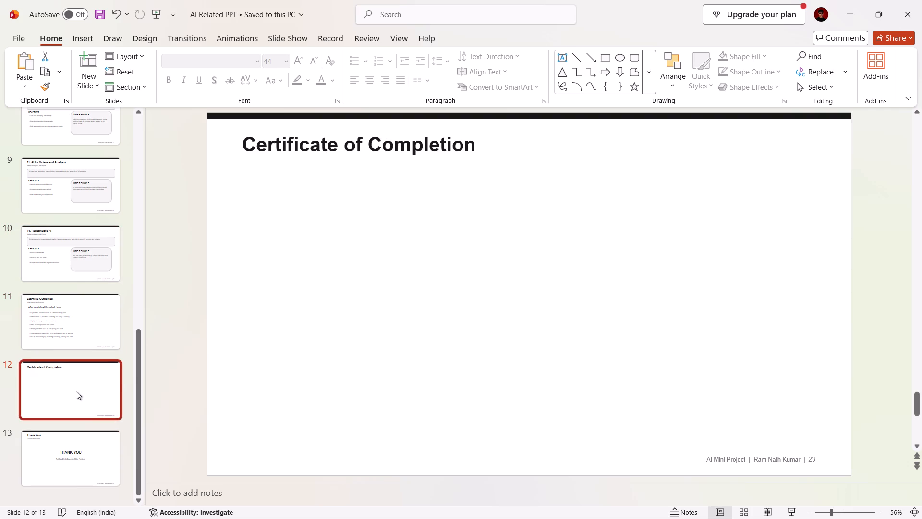
left_click(492, 238)
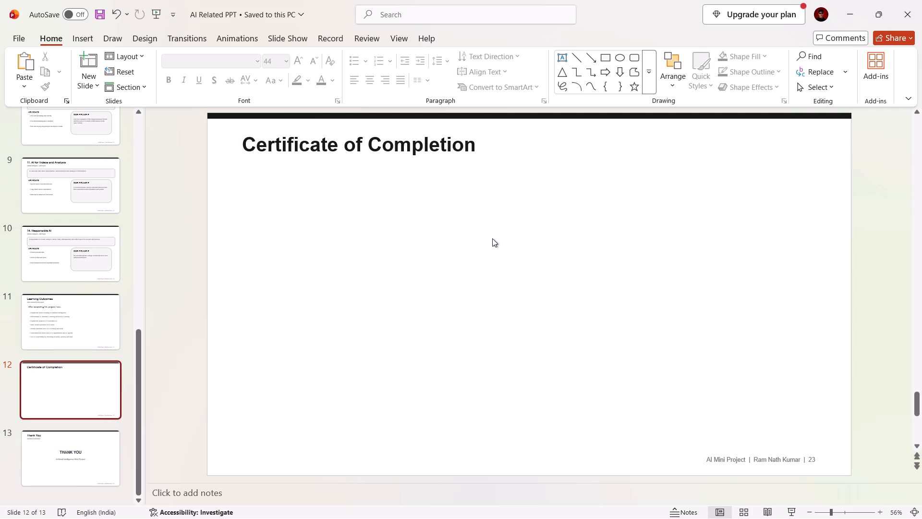
left_click(492, 238)
right_click(492, 238)
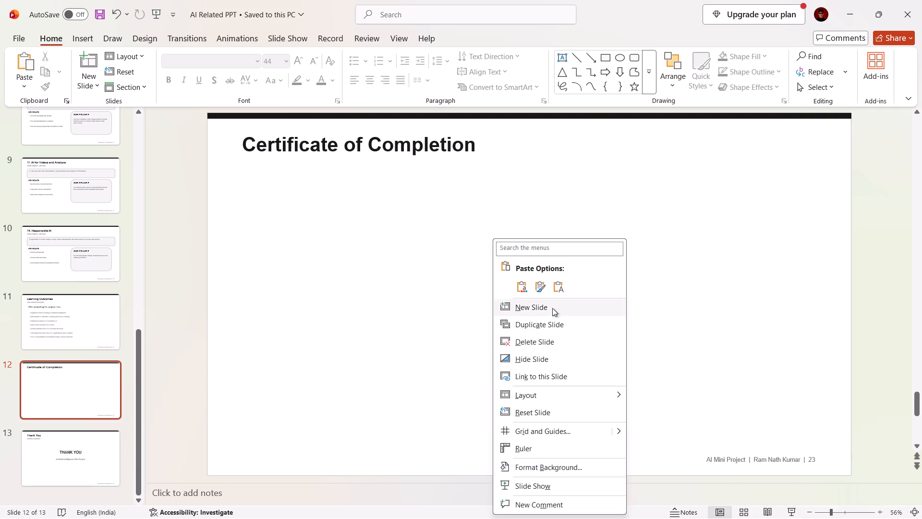
left_click(568, 391)
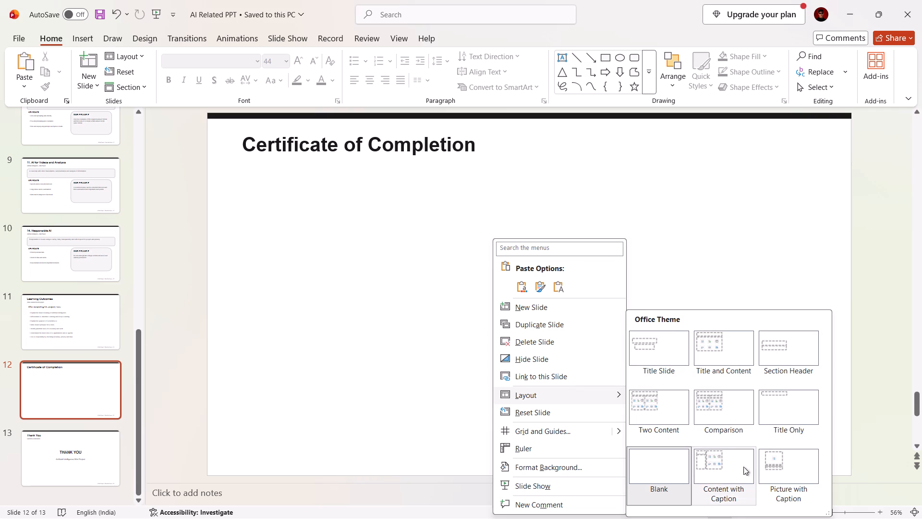
left_click(733, 347)
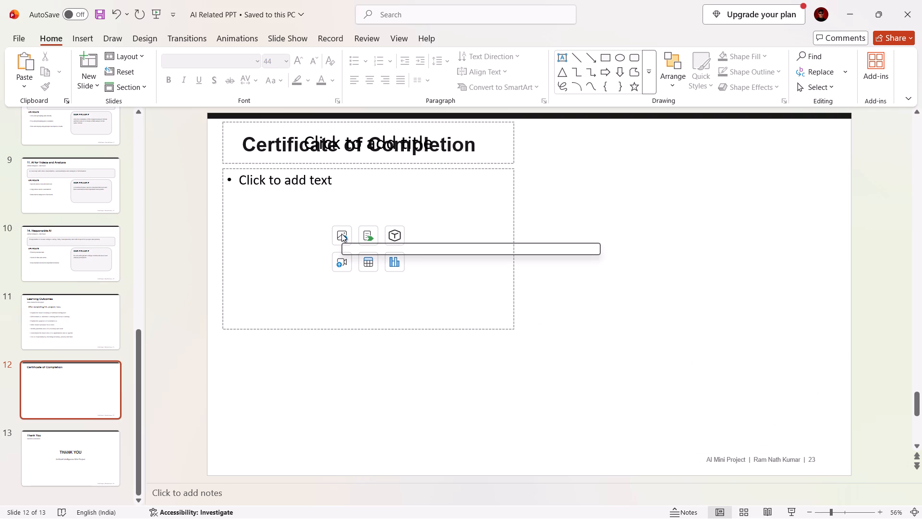
Select the empty title placeholder overlapping the "Certificate of Completion" heading on slide 12.
left_click(395, 131)
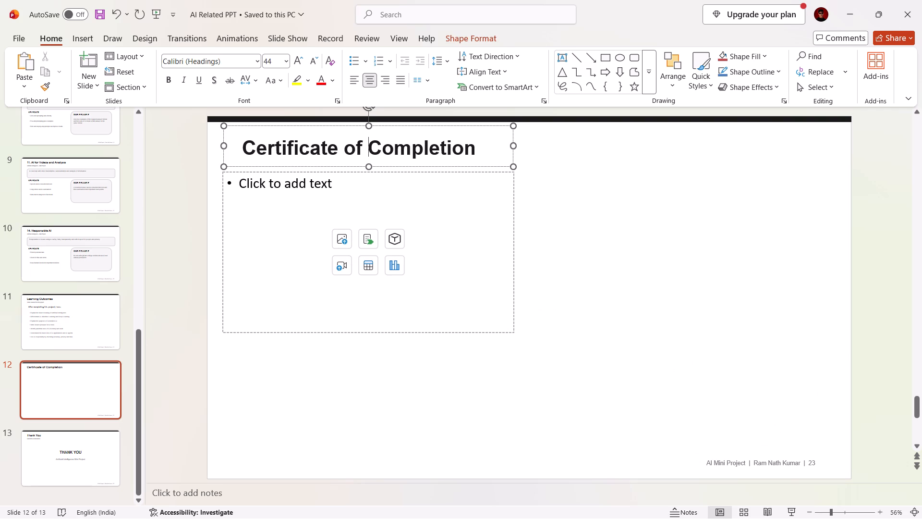
Insert a picture from the device into the empty content placeholder of the "Certificate of Completion" slide 12.
left_click(343, 239)
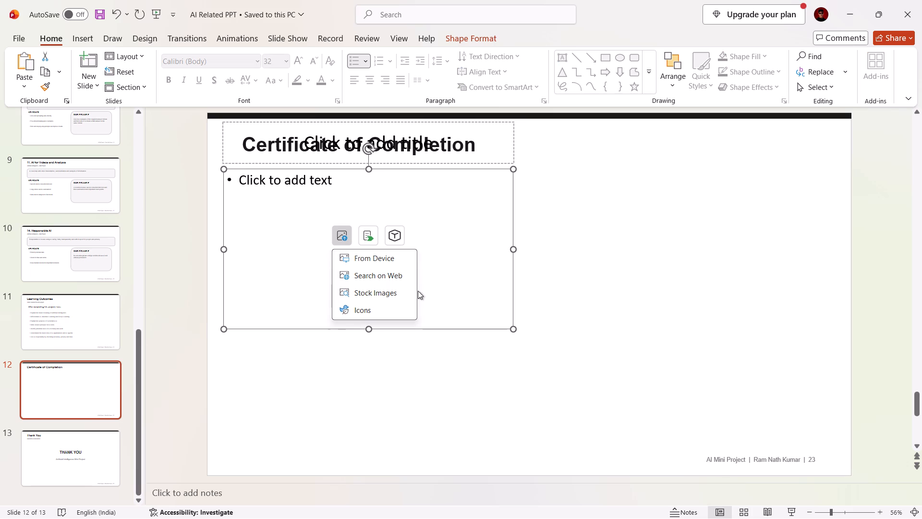
left_click(374, 261)
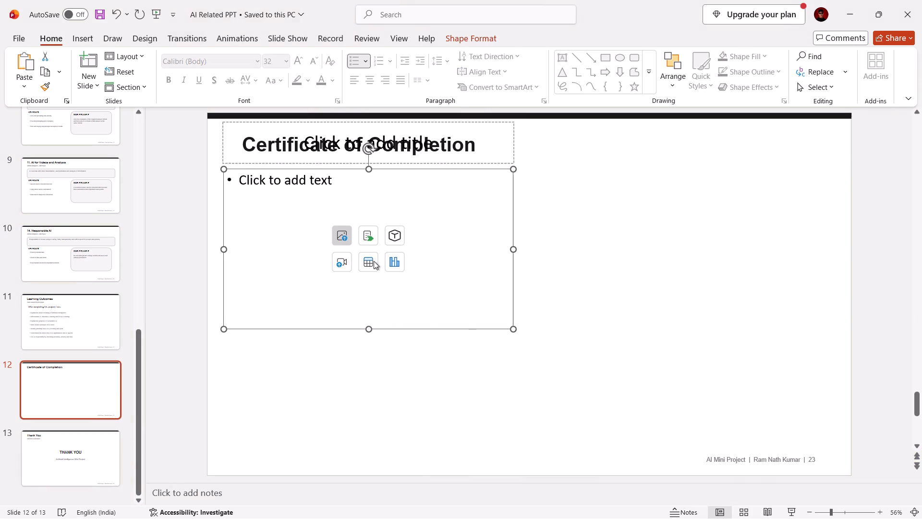
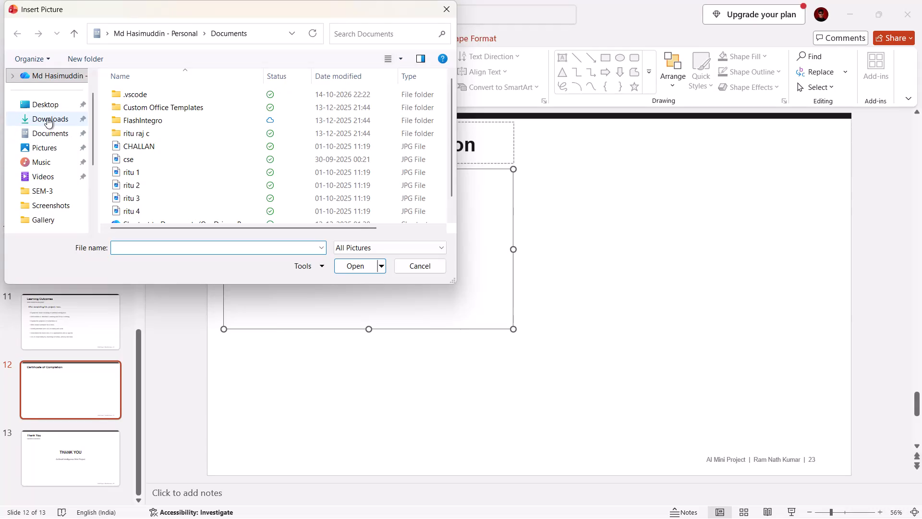
Look through the Pictures folder, its Documents subfolder and the main Documents folder for the certificate picture to insert on slide 12.
left_click_drag(47, 119, 37, 130)
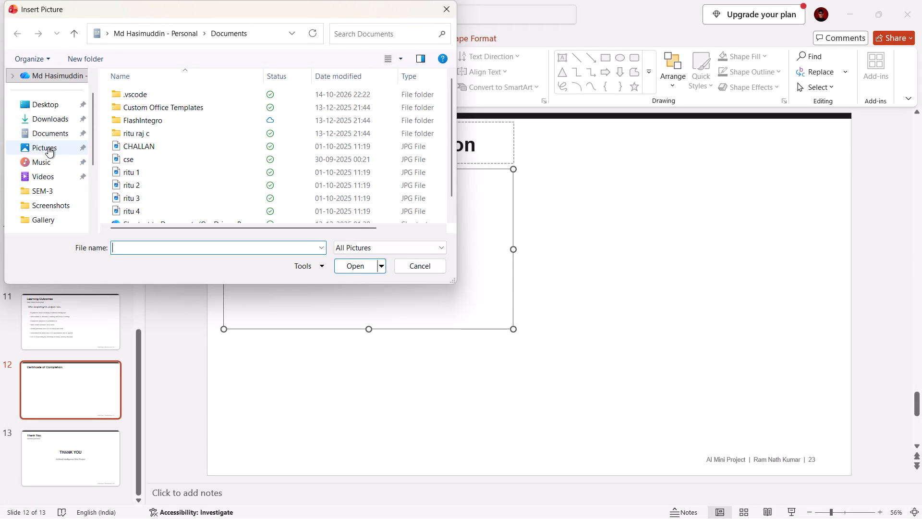
left_click(49, 148)
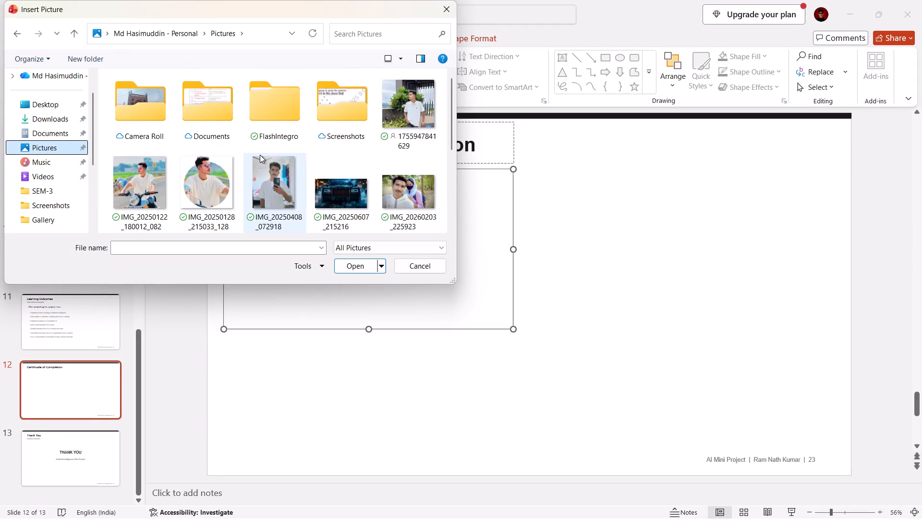
double_click(199, 113)
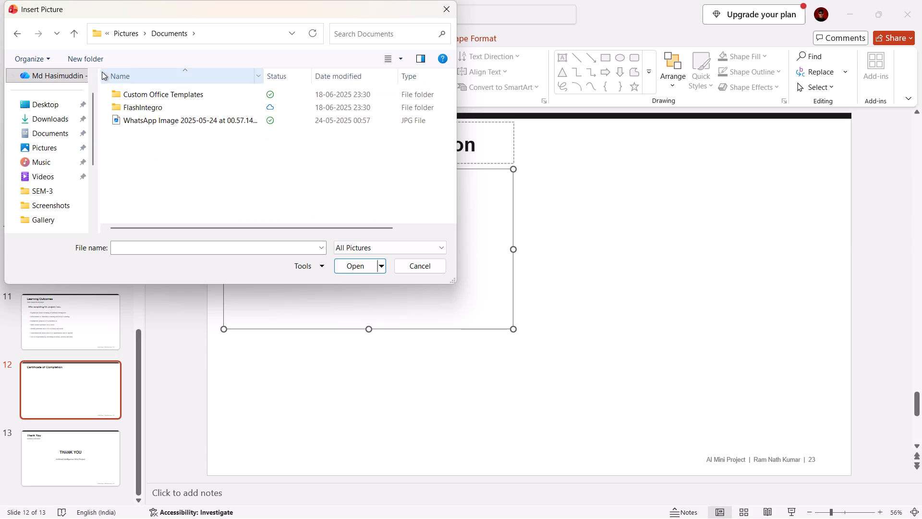
left_click(9, 35)
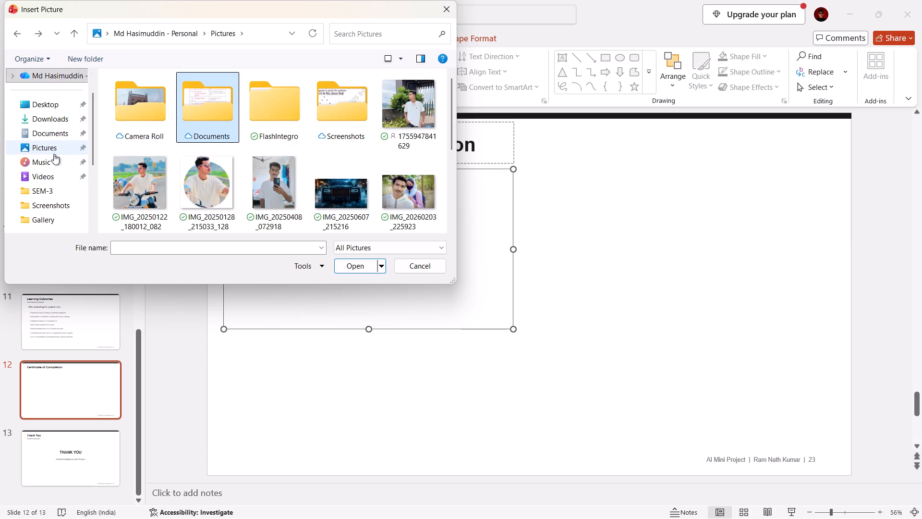
left_click(51, 150)
scroll(281, 200, "down", 4)
scroll(281, 200, "up", 5)
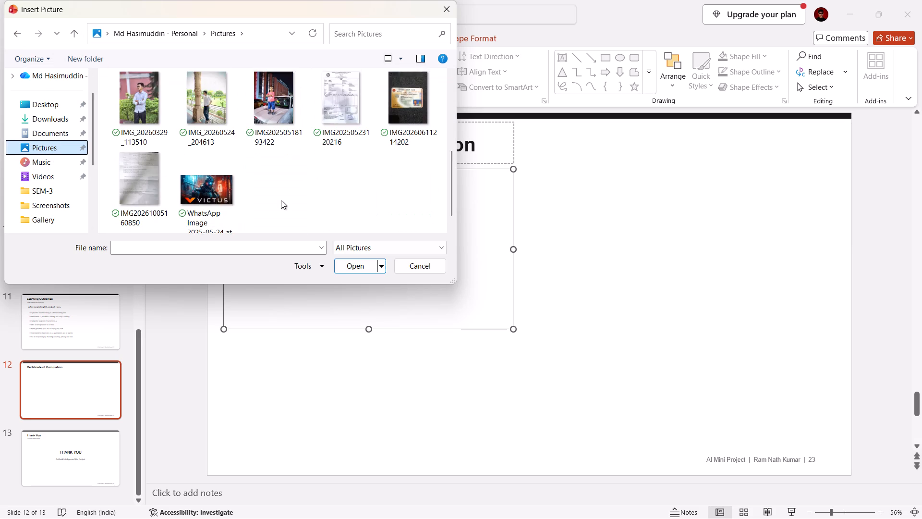
left_click(39, 130)
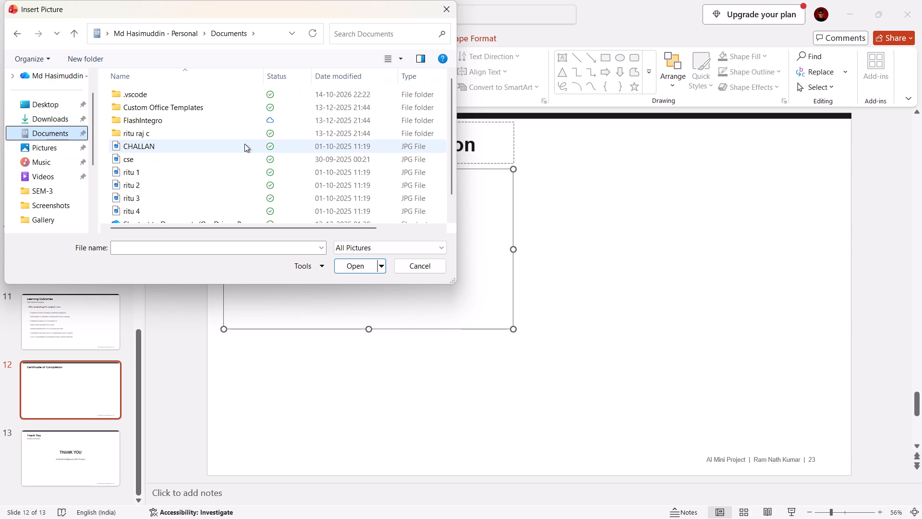
scroll(244, 144, "up", 1)
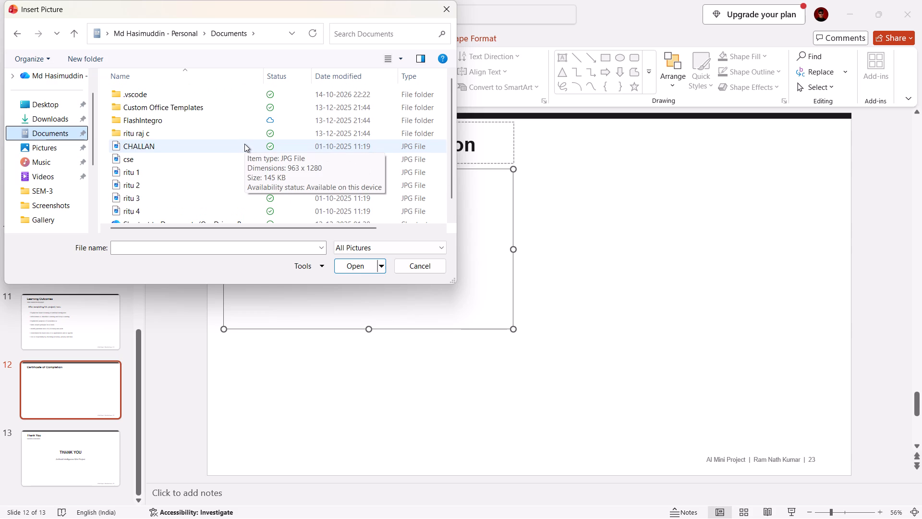
scroll(244, 144, "up", 1)
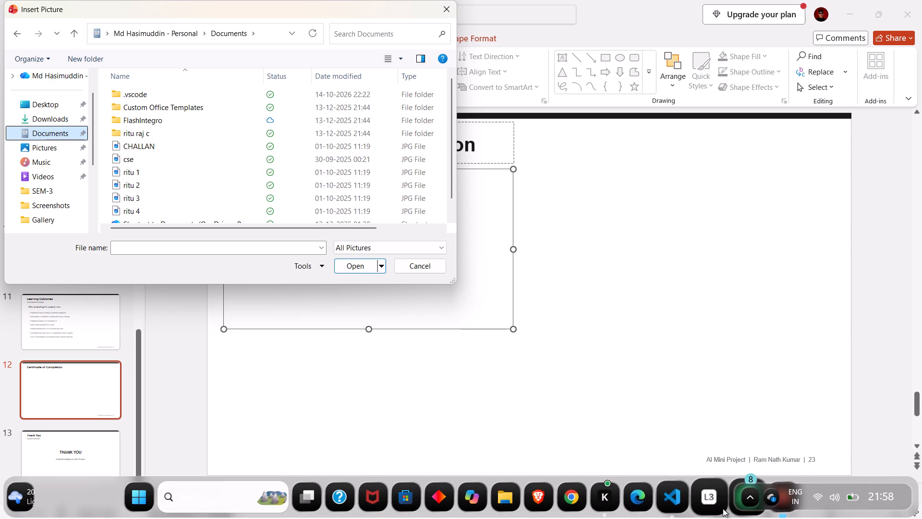
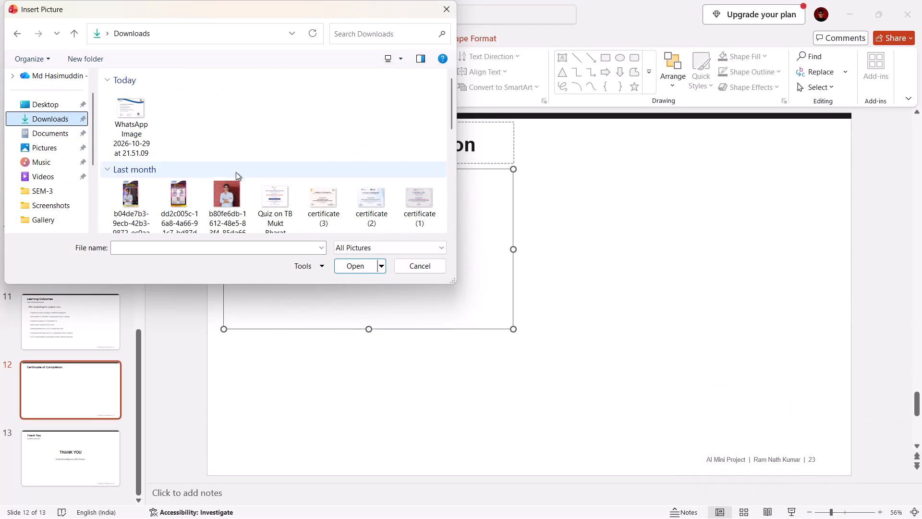
Insert the picture "WhatsApp Image 2026-10-29 at 21.51.09" from Downloads into the content placeholder of slide 12.
left_click(130, 114)
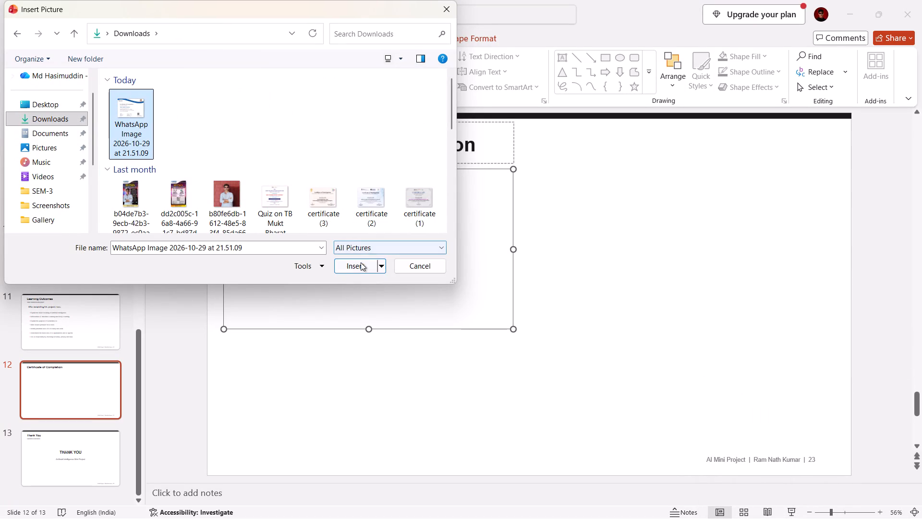
left_click(360, 265)
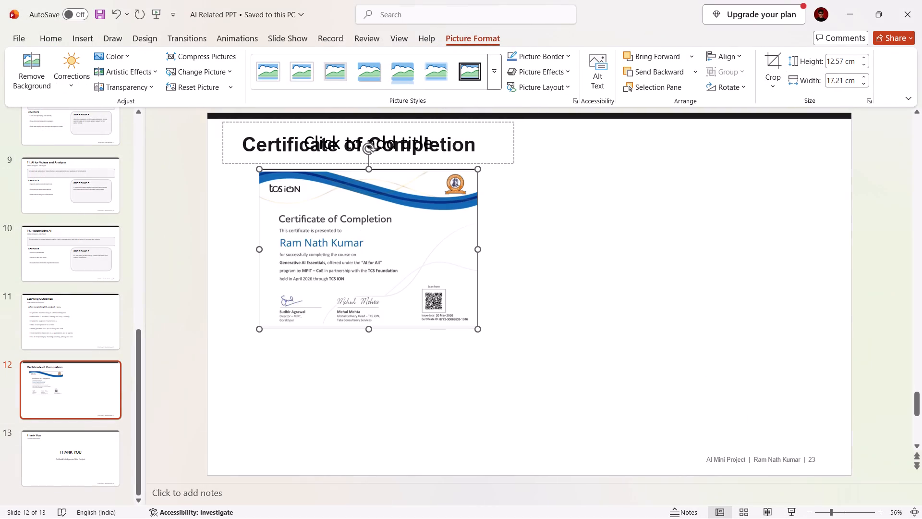
Move the certificate picture to the middle of slide 12, vertically centred and clear of the title.
left_click_drag(391, 259, 511, 310)
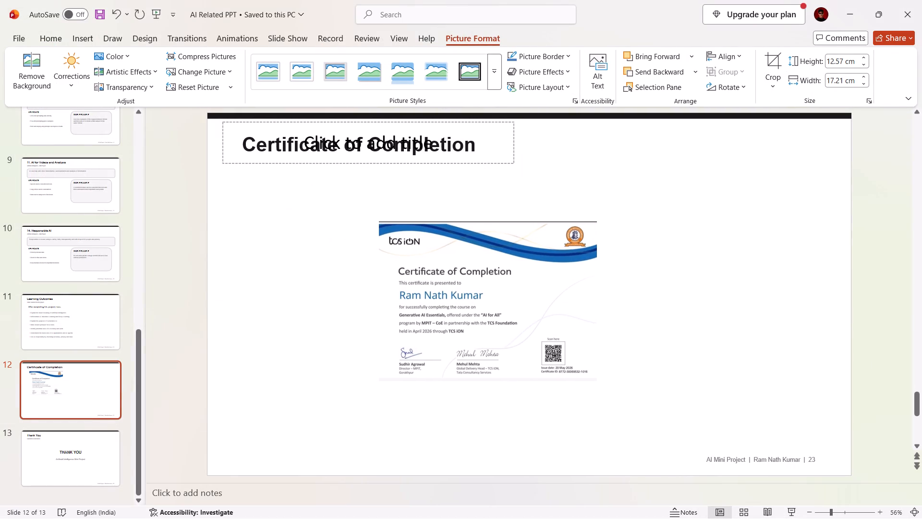
left_click_drag(511, 310, 533, 307)
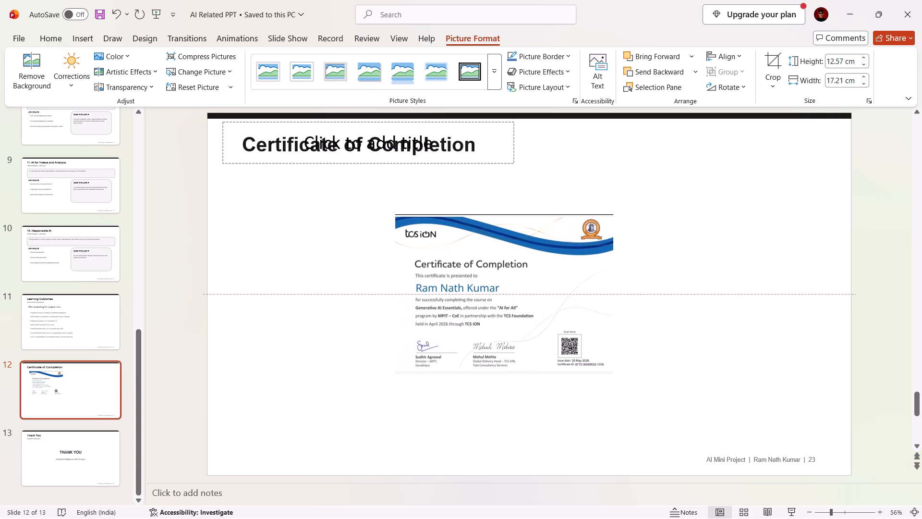
left_click_drag(533, 307, 535, 307)
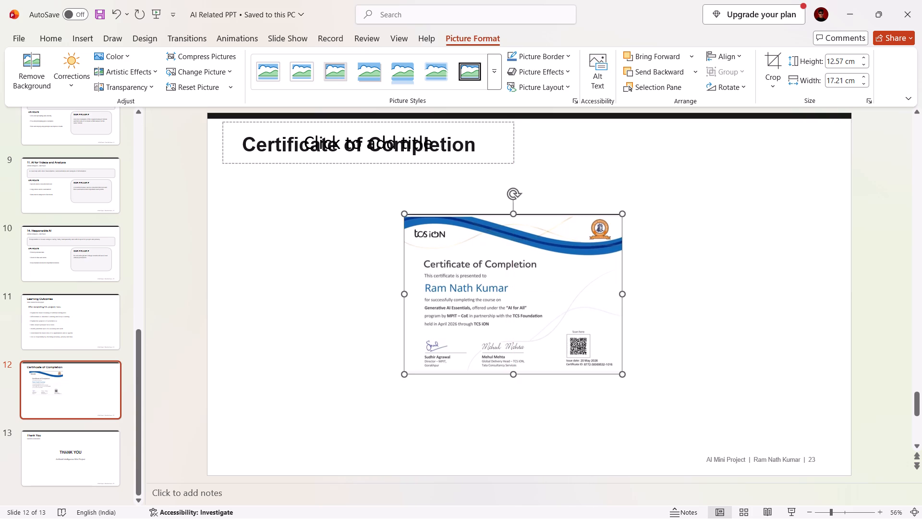
Enlarge the certificate picture to about 19.6 cm high and 25.8 cm wide, filling the area below the title.
left_click_drag(622, 374, 631, 385)
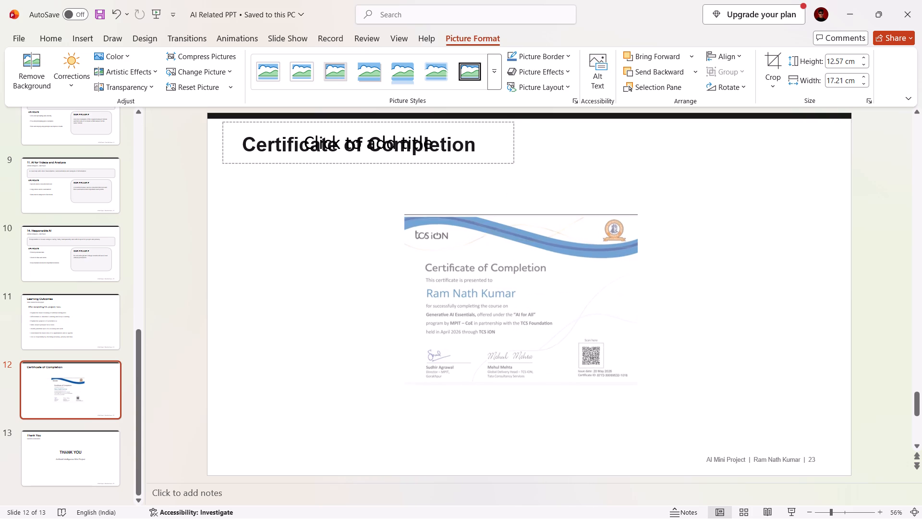
left_click_drag(631, 385, 679, 409)
left_click_drag(405, 416, 353, 411)
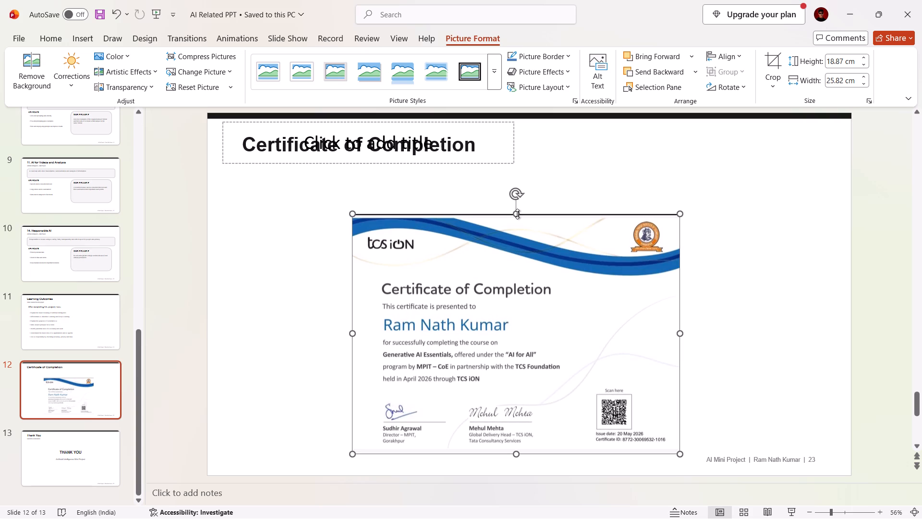
left_click_drag(517, 214, 516, 205)
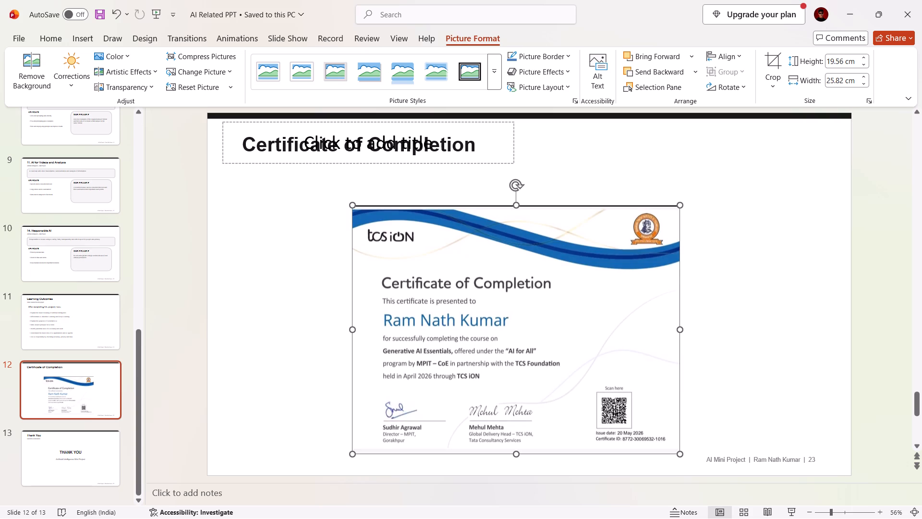
Enlarge the certificate picture on slide 12 to about 19.9 cm high and 33.66 cm wide.
left_click_drag(516, 205, 513, 190)
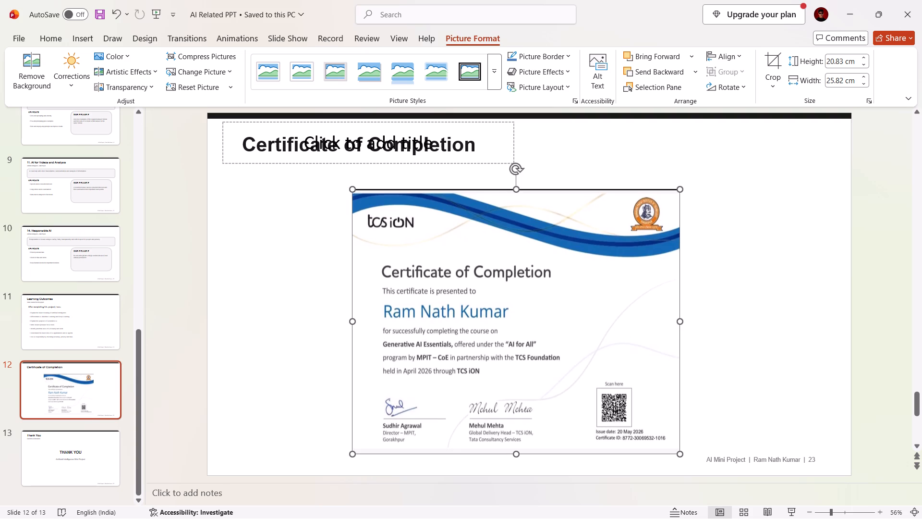
left_click_drag(351, 323, 295, 318)
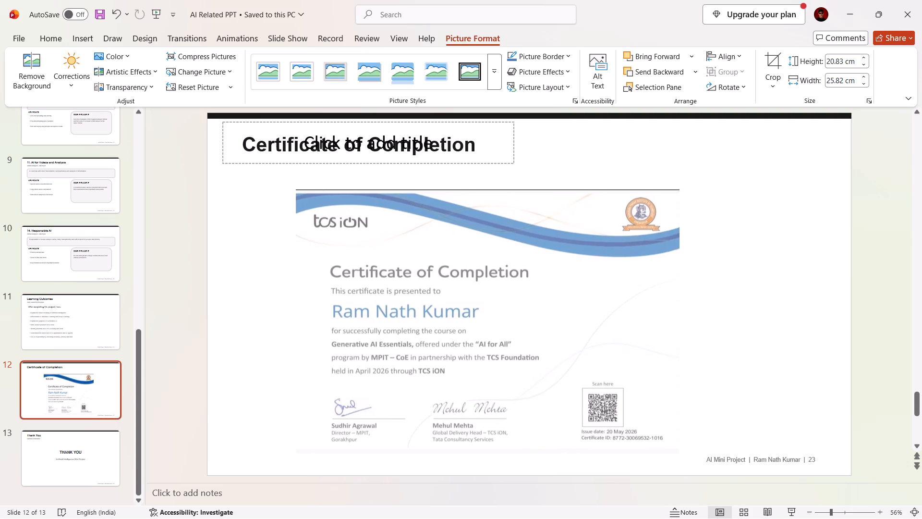
left_click_drag(295, 318, 293, 318)
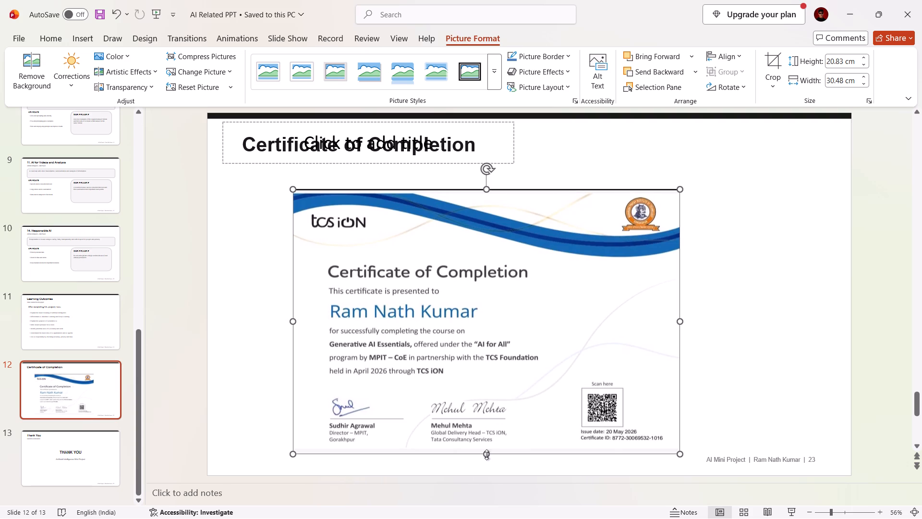
left_click_drag(486, 455, 484, 442)
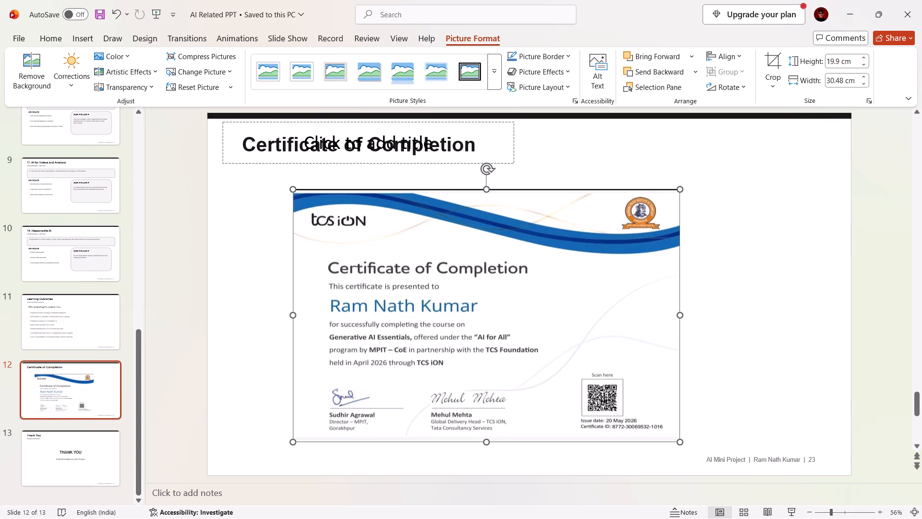
left_click_drag(680, 314, 710, 317)
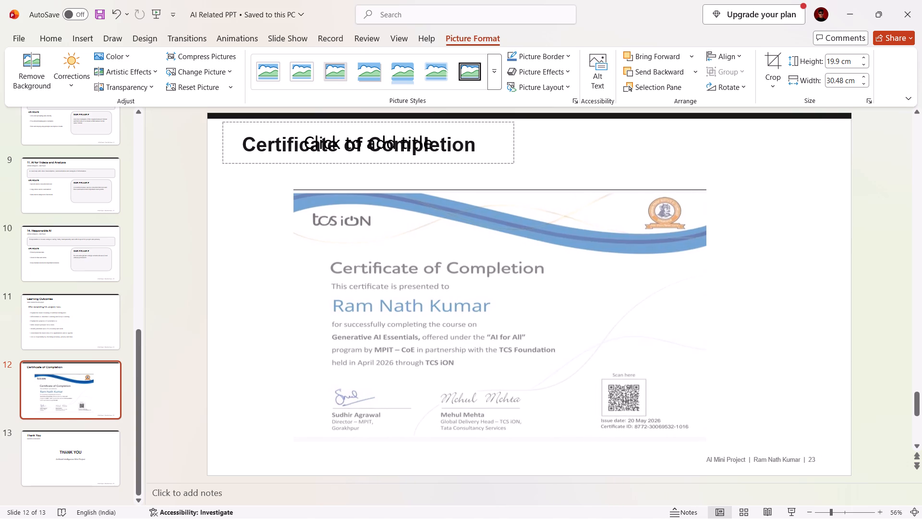
left_click_drag(710, 317, 721, 320)
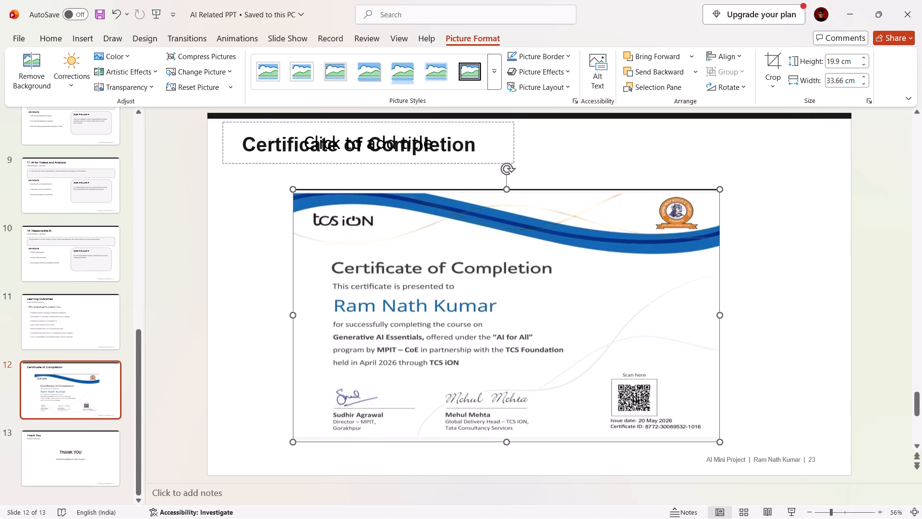
Move the certificate picture up beneath the "Certificate of Completion" heading, roughly centred above the footer.
left_click_drag(485, 343, 500, 345)
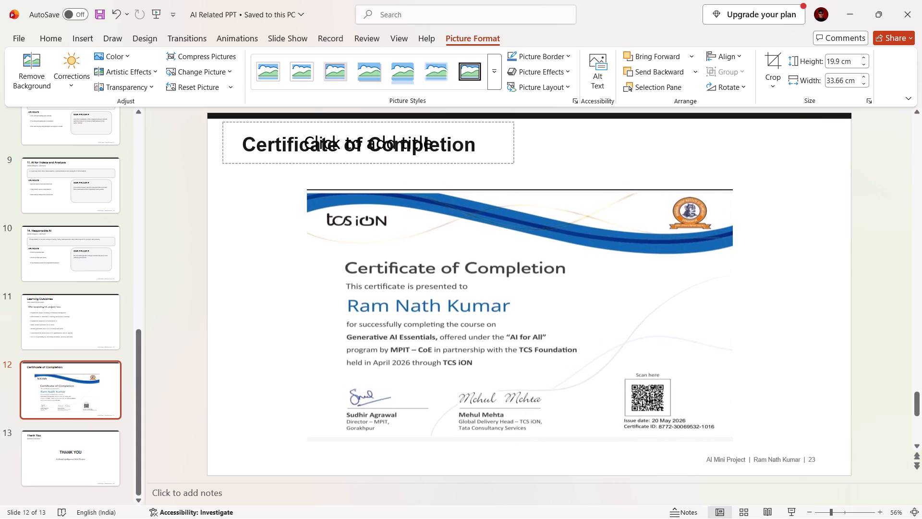
left_click_drag(500, 345, 490, 340)
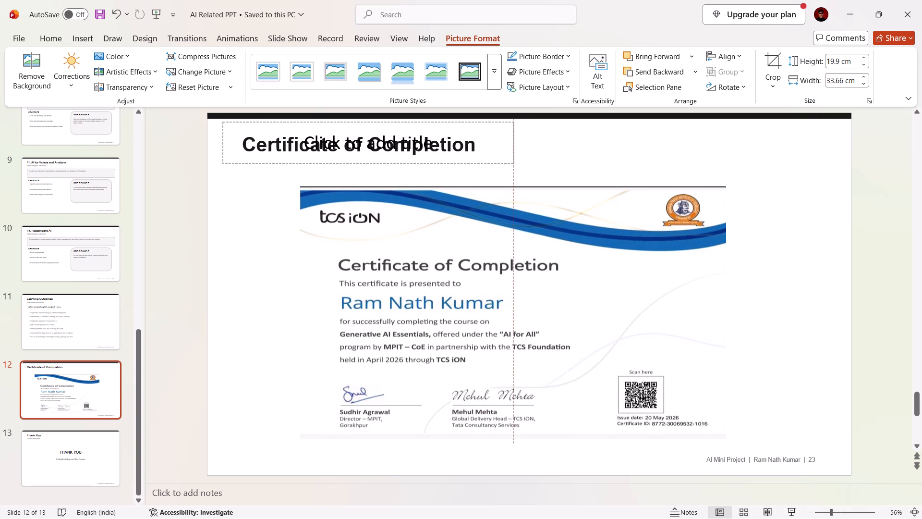
left_click_drag(490, 340, 489, 329)
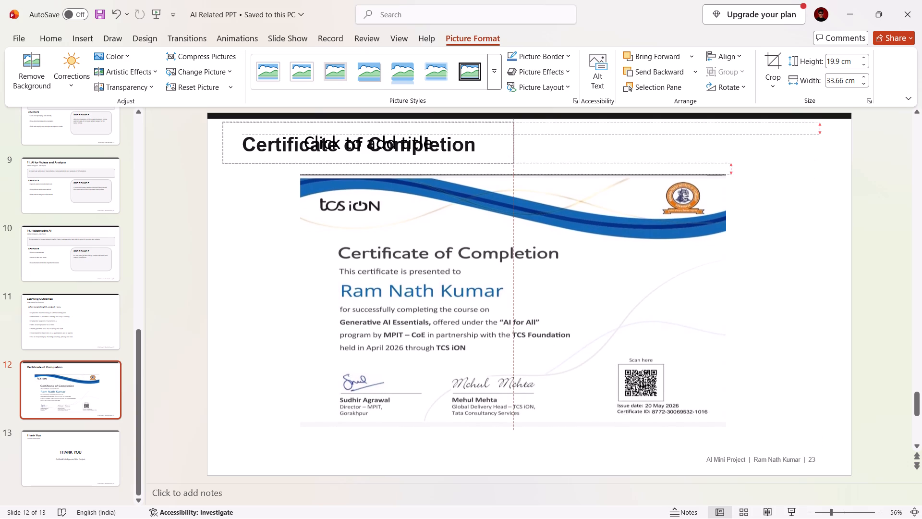
left_click_drag(489, 329, 489, 331)
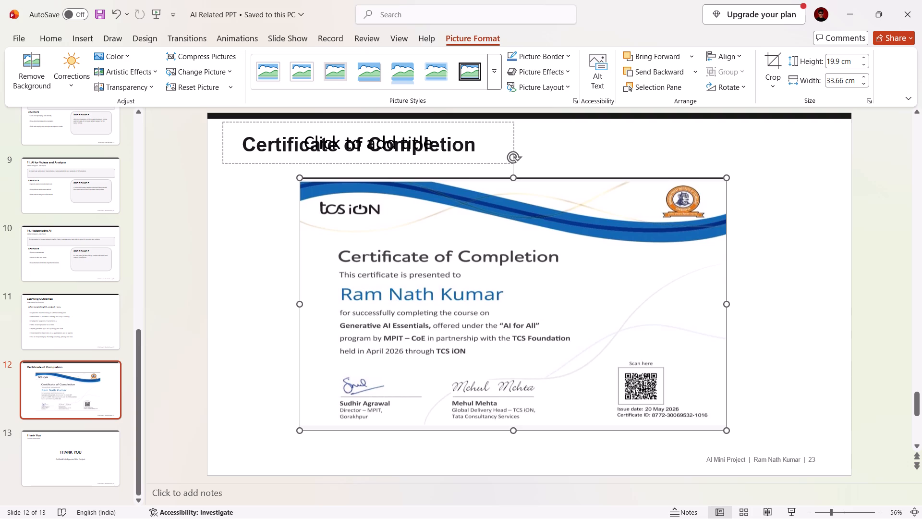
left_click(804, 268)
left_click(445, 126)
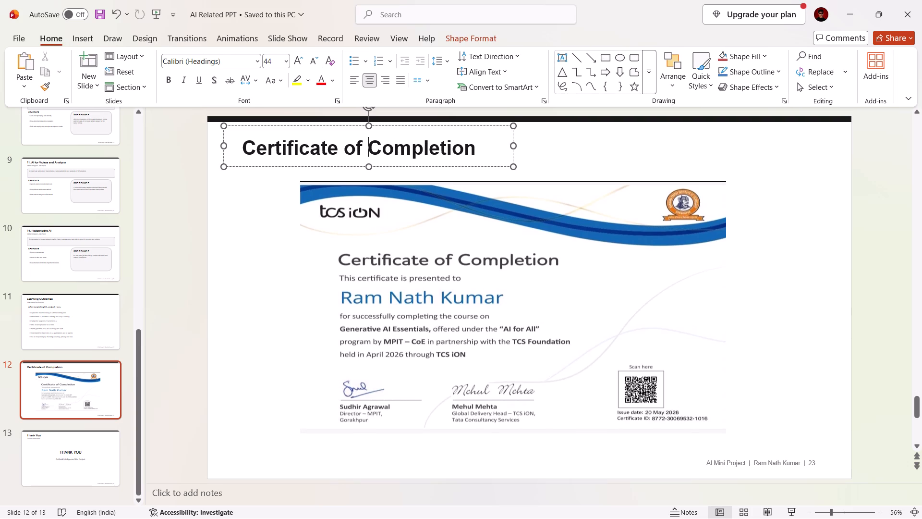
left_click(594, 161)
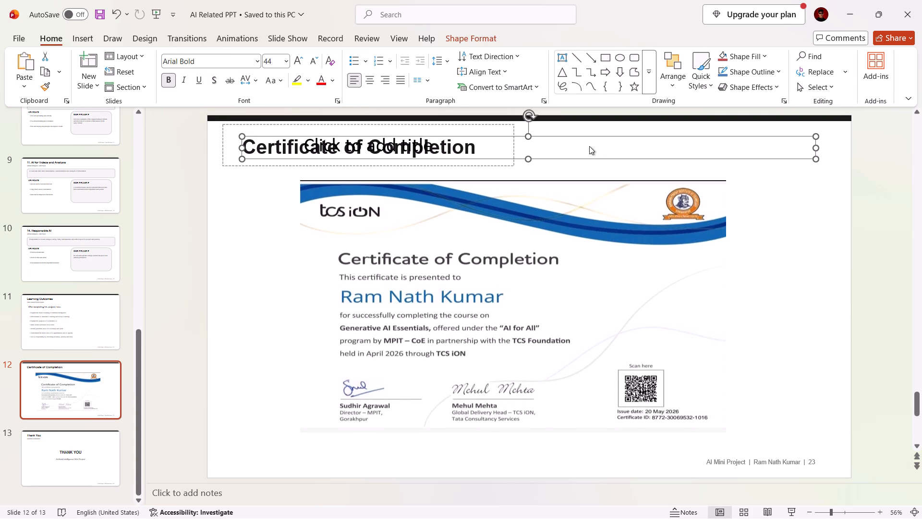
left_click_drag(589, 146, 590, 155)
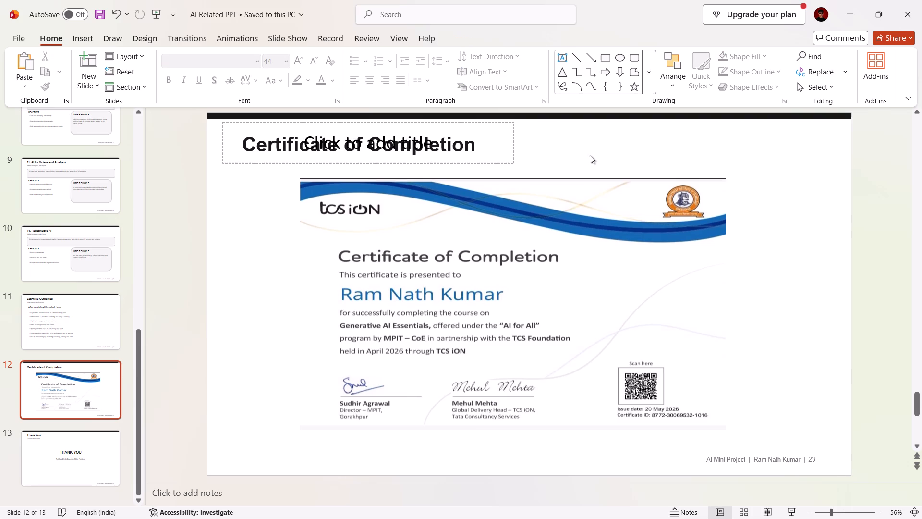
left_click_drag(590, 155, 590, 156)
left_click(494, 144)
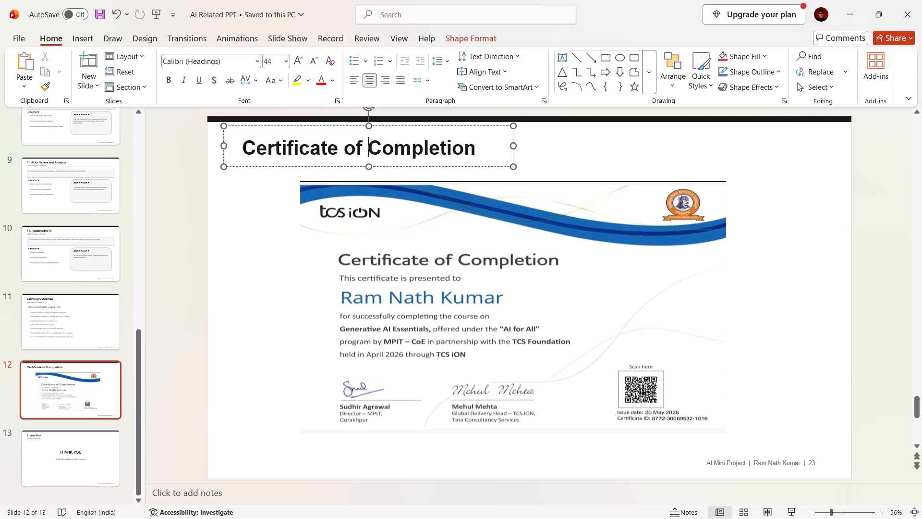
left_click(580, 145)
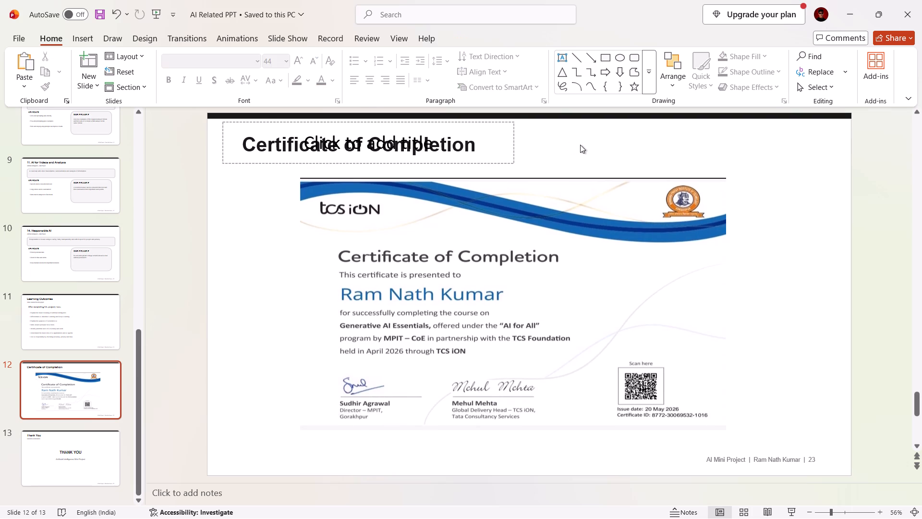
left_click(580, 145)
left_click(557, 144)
Move the empty title placeholder slightly down so it sits lower than the "Certificate of Completion" heading.
left_click(518, 153)
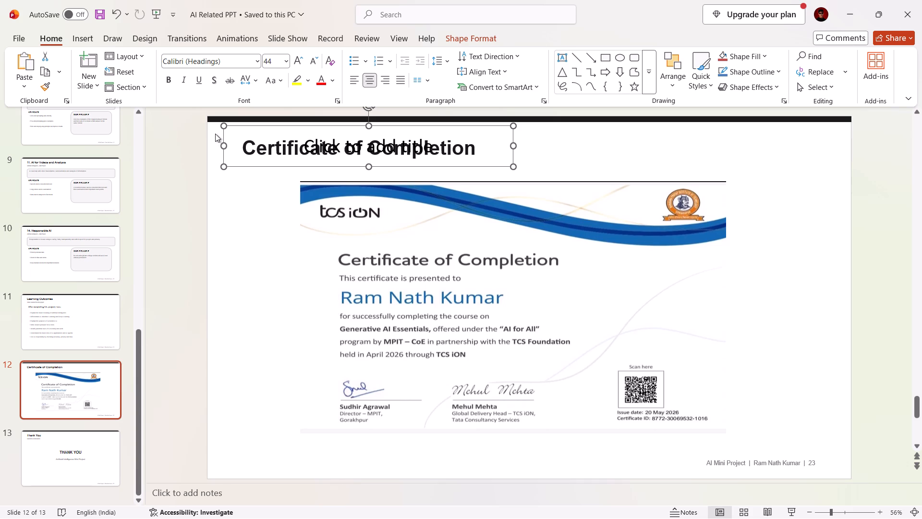
left_click_drag(221, 134, 224, 193)
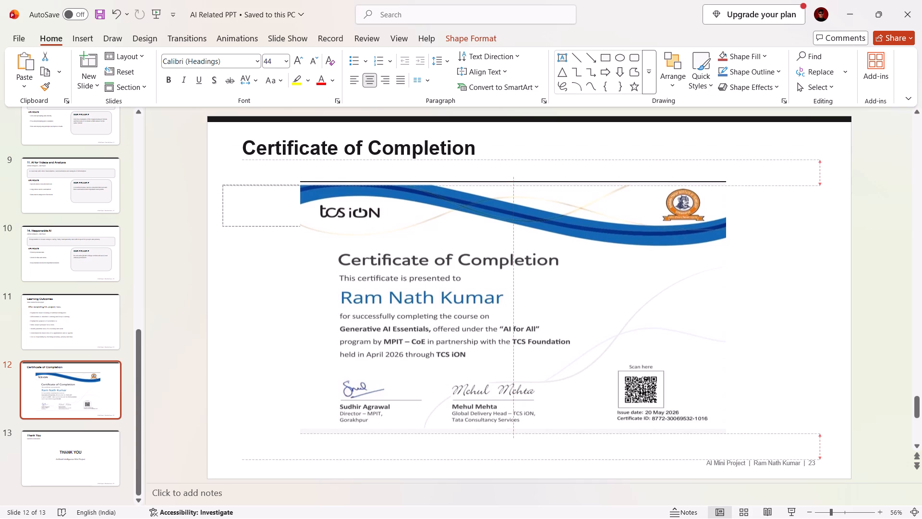
left_click_drag(224, 193, 218, 153)
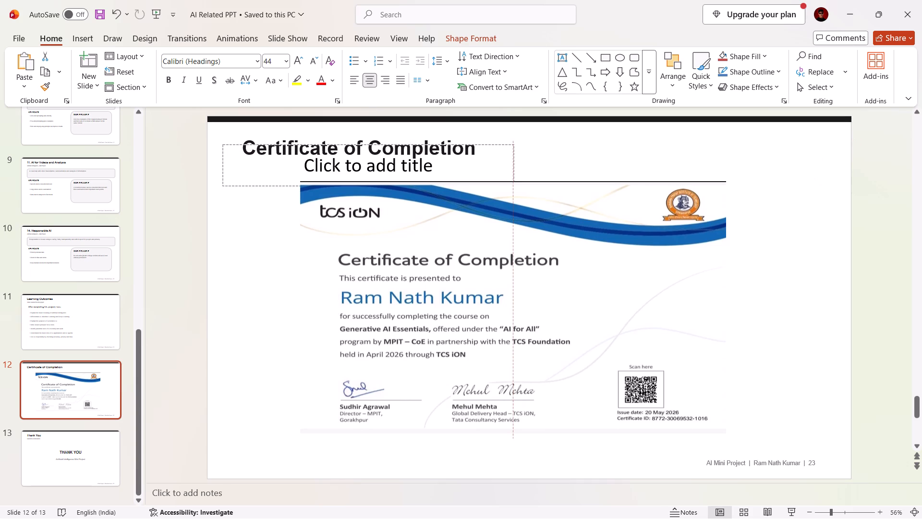
left_click_drag(218, 153, 219, 159)
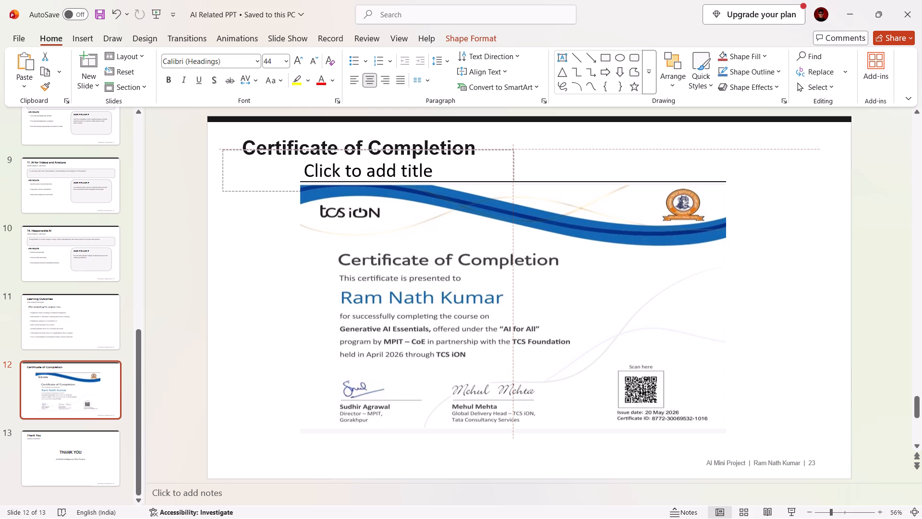
left_click_drag(219, 159, 219, 159)
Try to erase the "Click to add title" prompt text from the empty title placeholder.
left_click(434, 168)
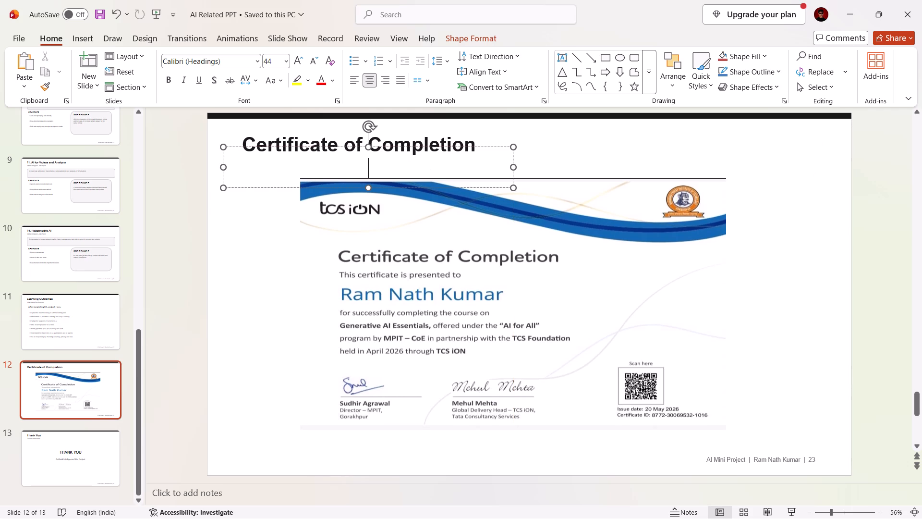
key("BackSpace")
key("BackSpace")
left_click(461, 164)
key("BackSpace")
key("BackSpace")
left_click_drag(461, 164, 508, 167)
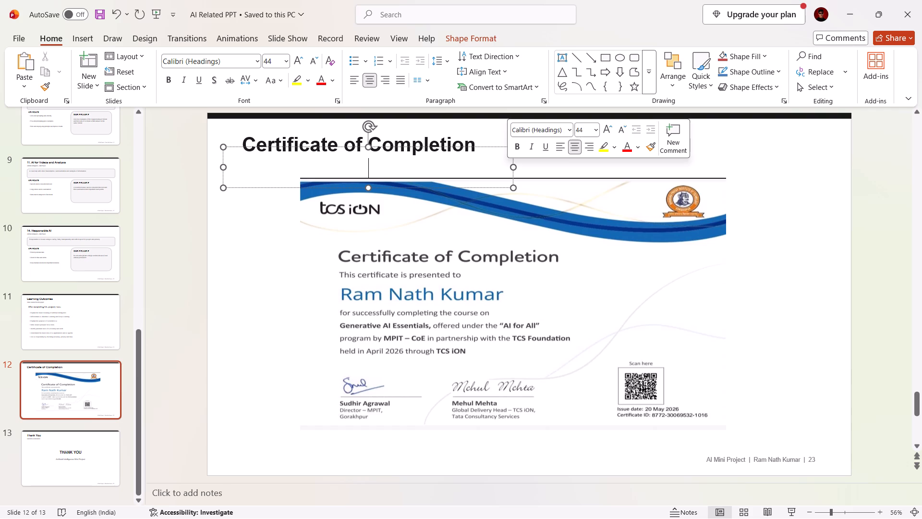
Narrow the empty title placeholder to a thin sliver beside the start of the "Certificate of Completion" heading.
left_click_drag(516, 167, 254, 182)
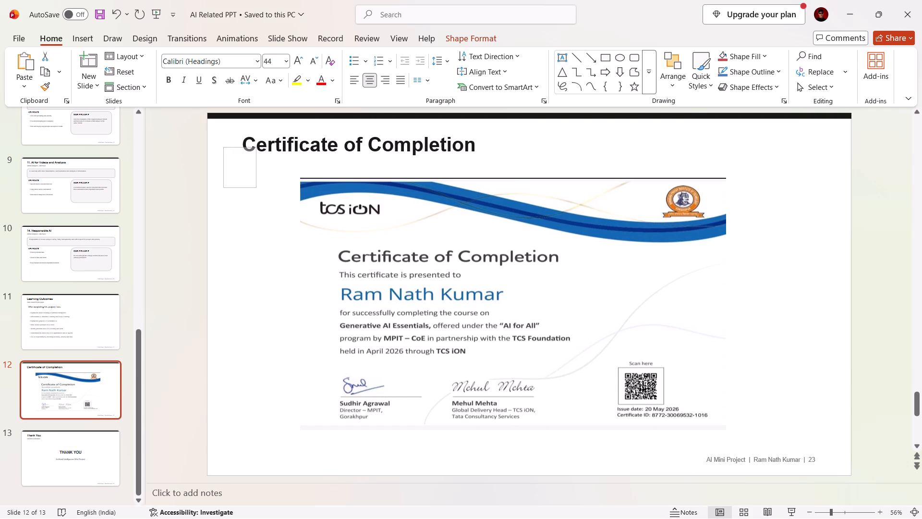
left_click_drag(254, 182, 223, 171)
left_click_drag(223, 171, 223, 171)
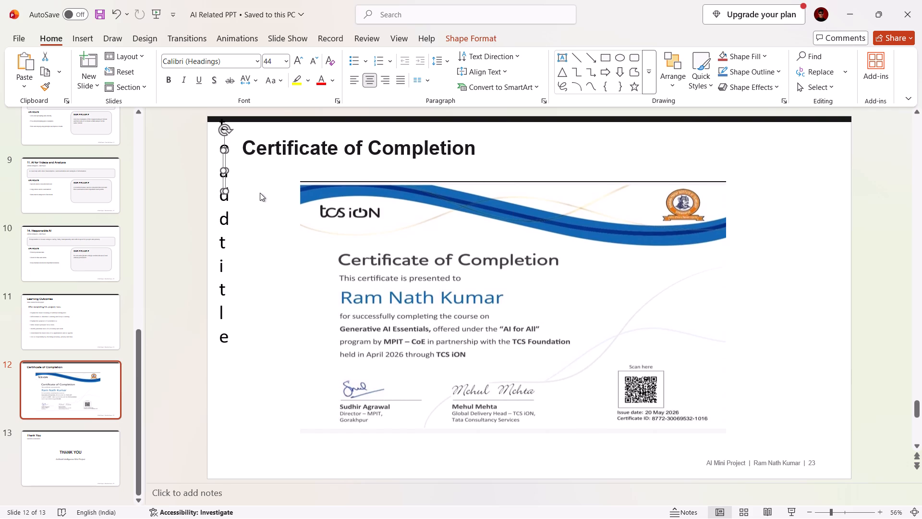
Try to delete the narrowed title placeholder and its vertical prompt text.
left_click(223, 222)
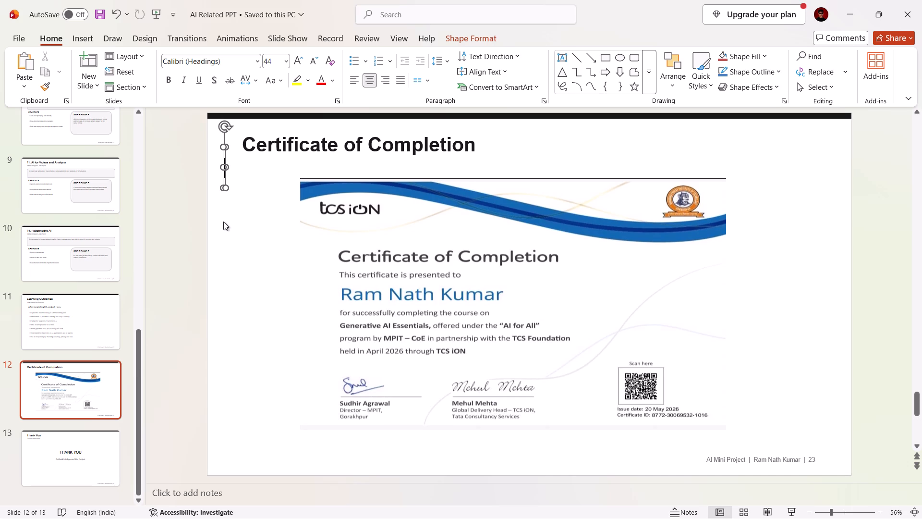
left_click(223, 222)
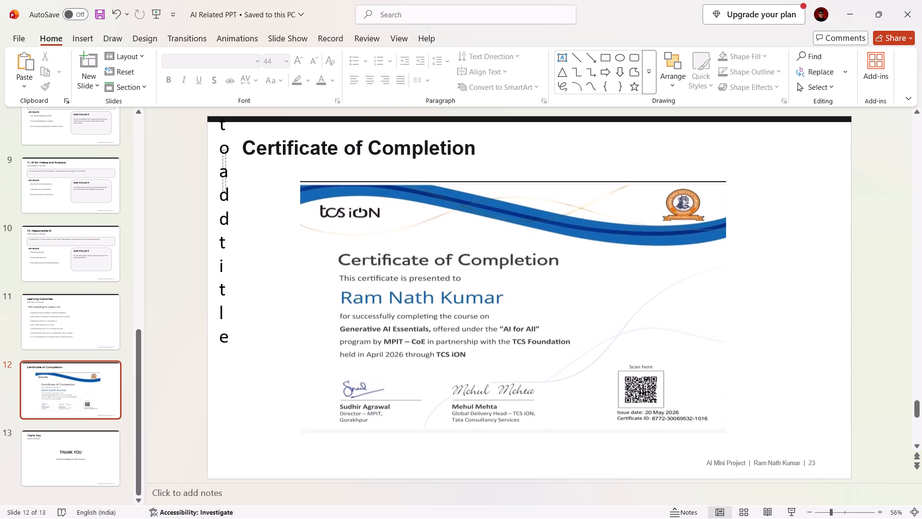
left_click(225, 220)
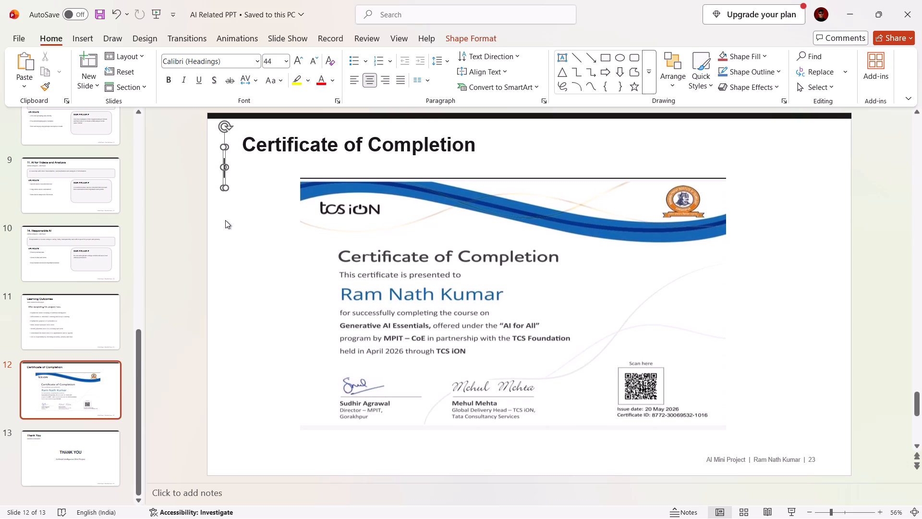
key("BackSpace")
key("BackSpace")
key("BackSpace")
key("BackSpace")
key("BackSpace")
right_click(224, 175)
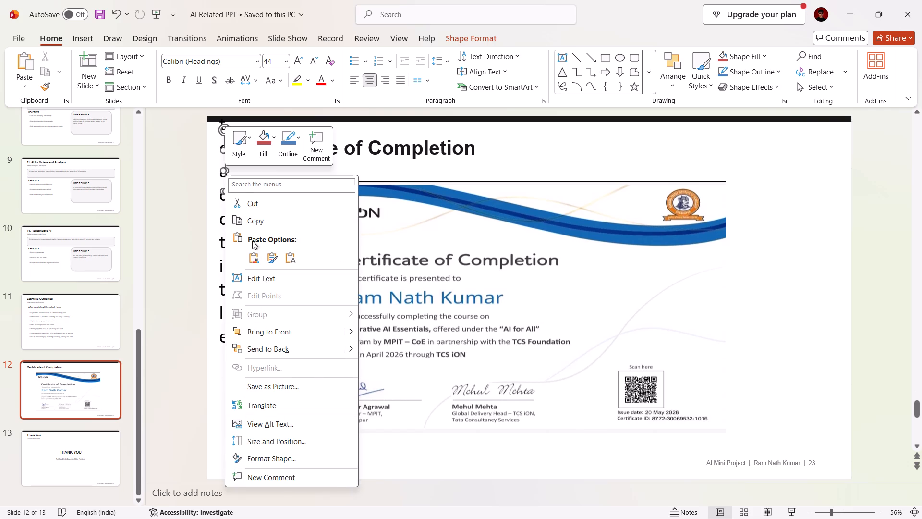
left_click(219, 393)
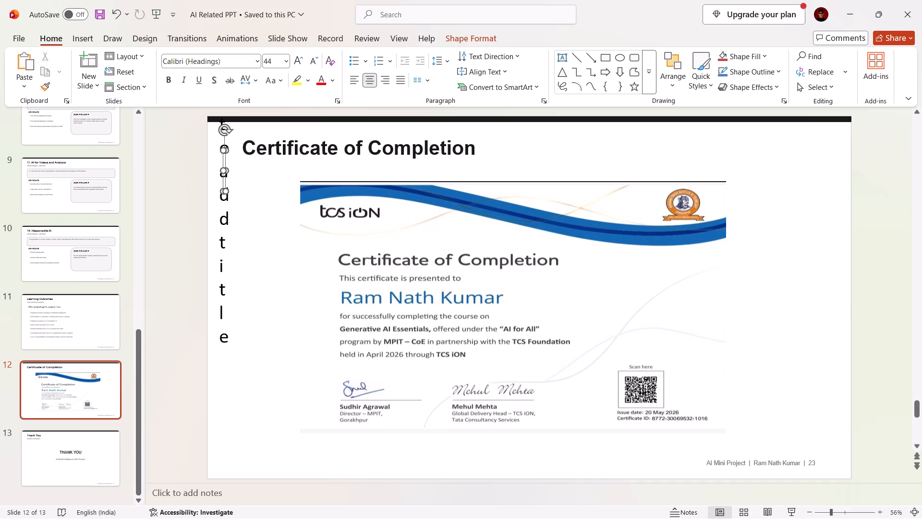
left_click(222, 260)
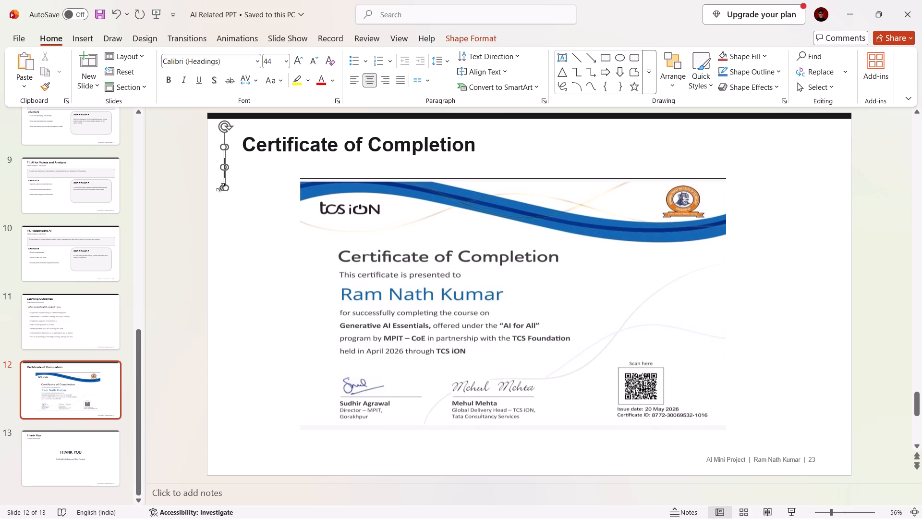
Widen the empty title placeholder into a small box and move it onto the middle of the certificate picture.
left_click_drag(227, 168, 271, 176)
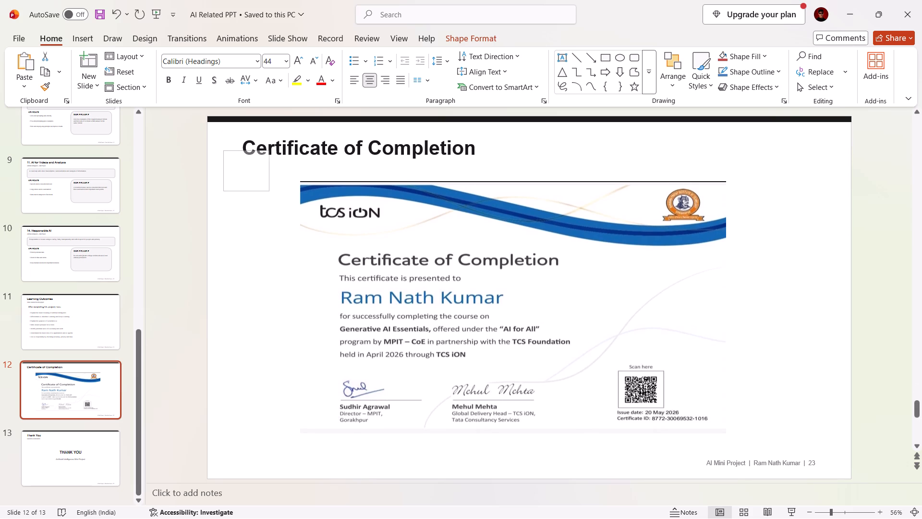
left_click_drag(271, 176, 267, 188)
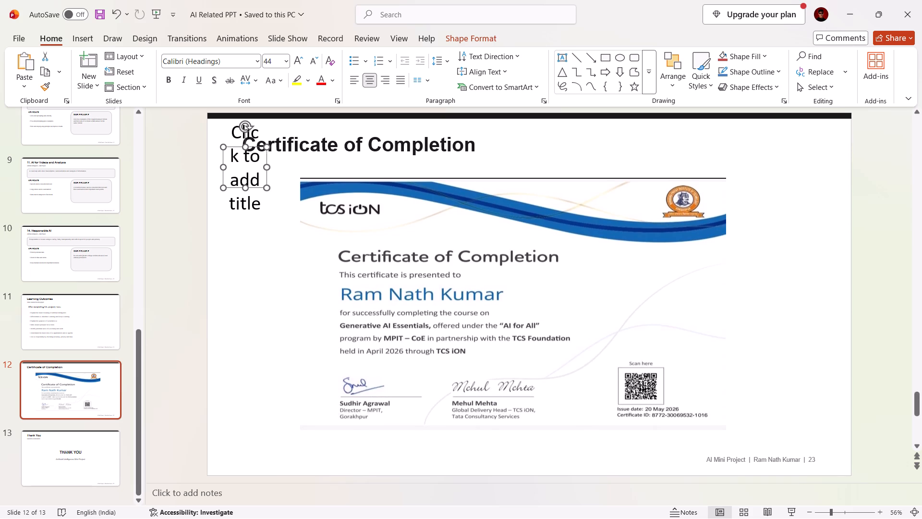
left_click_drag(250, 171, 257, 185)
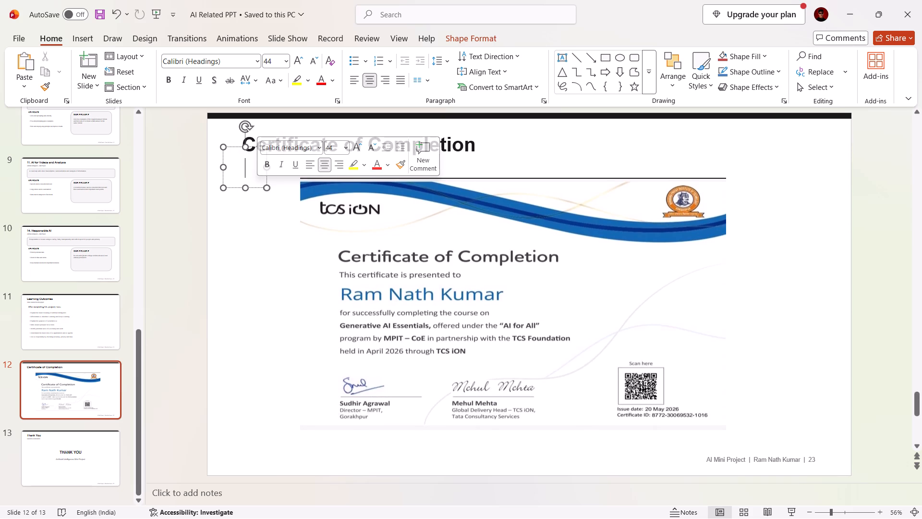
left_click_drag(260, 190, 274, 235)
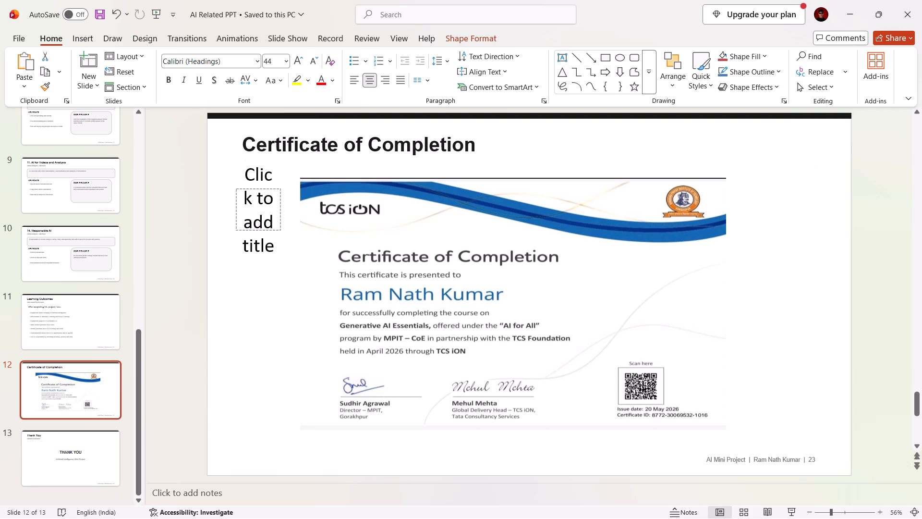
left_click_drag(274, 235, 428, 312)
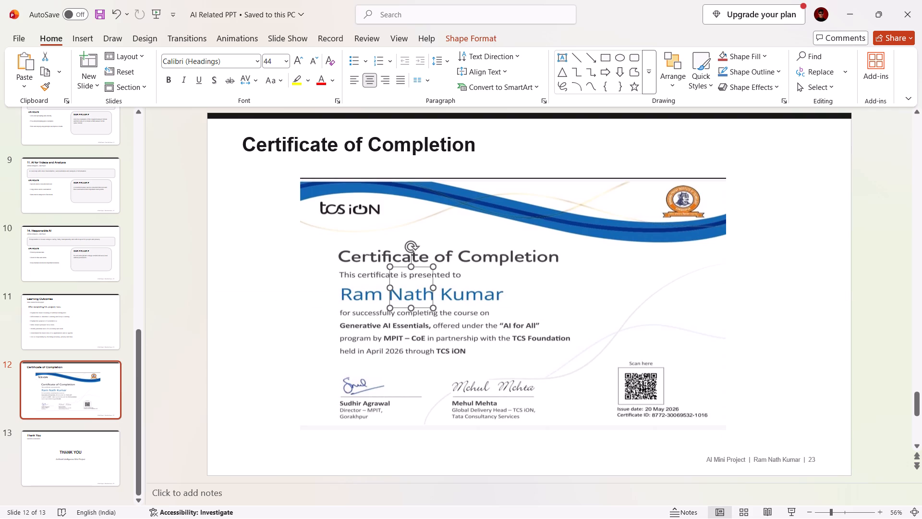
left_click(598, 284)
left_click(799, 280)
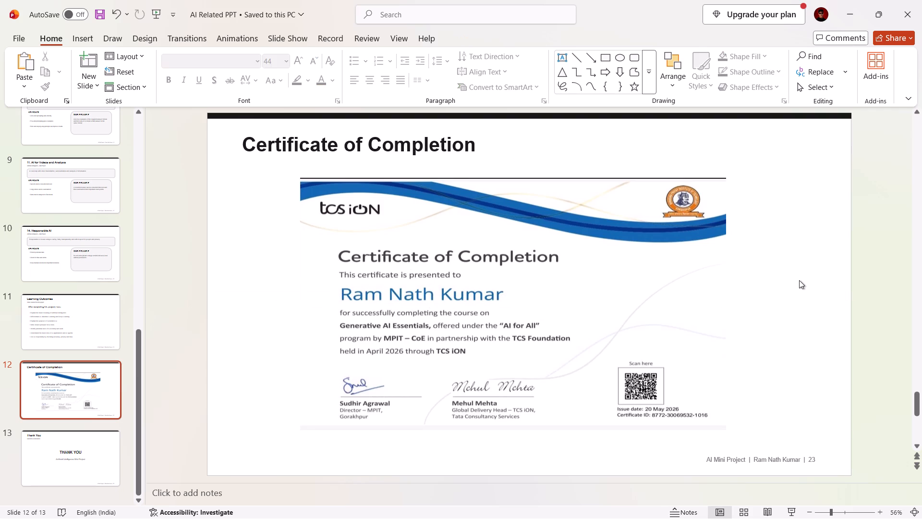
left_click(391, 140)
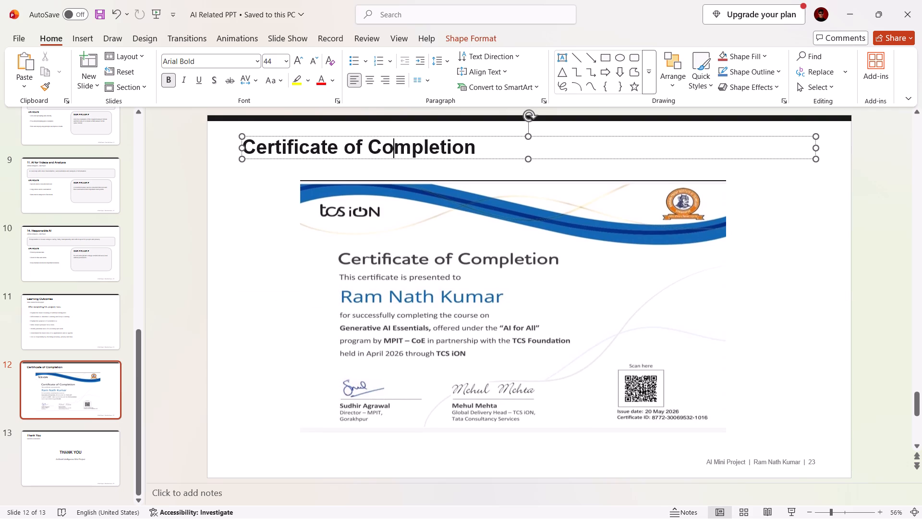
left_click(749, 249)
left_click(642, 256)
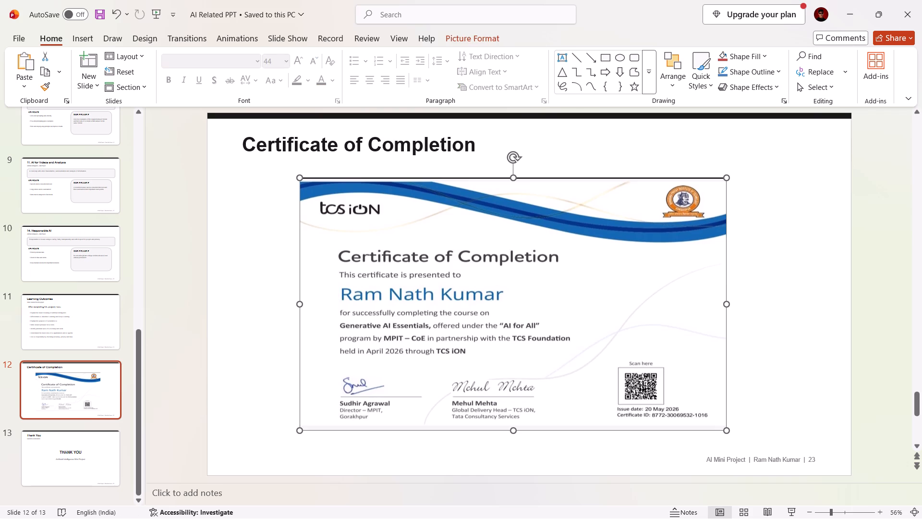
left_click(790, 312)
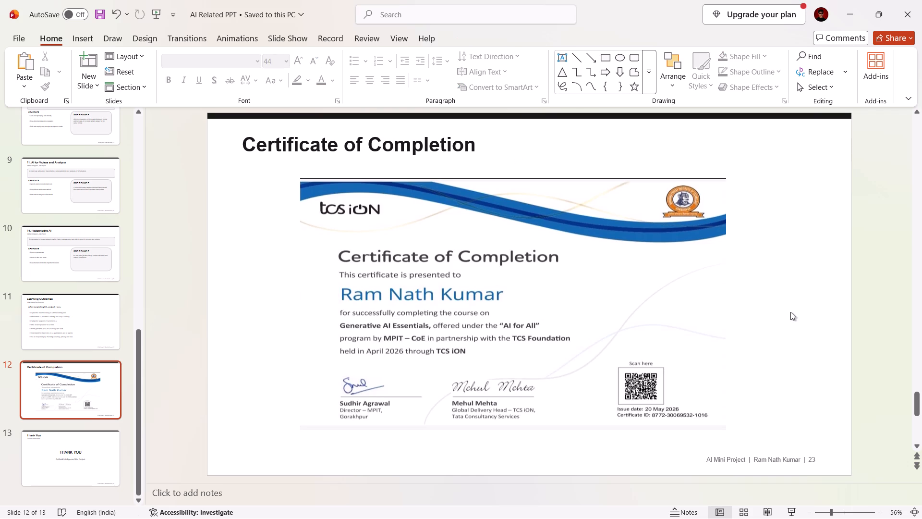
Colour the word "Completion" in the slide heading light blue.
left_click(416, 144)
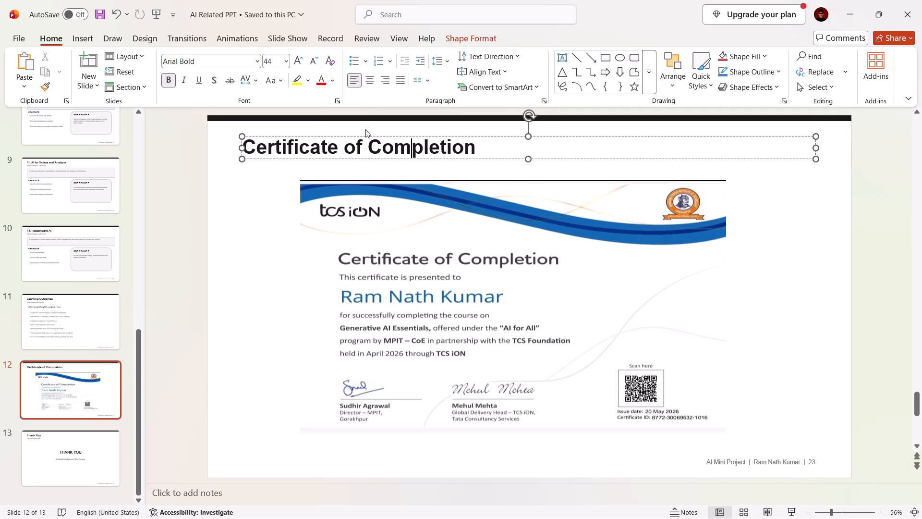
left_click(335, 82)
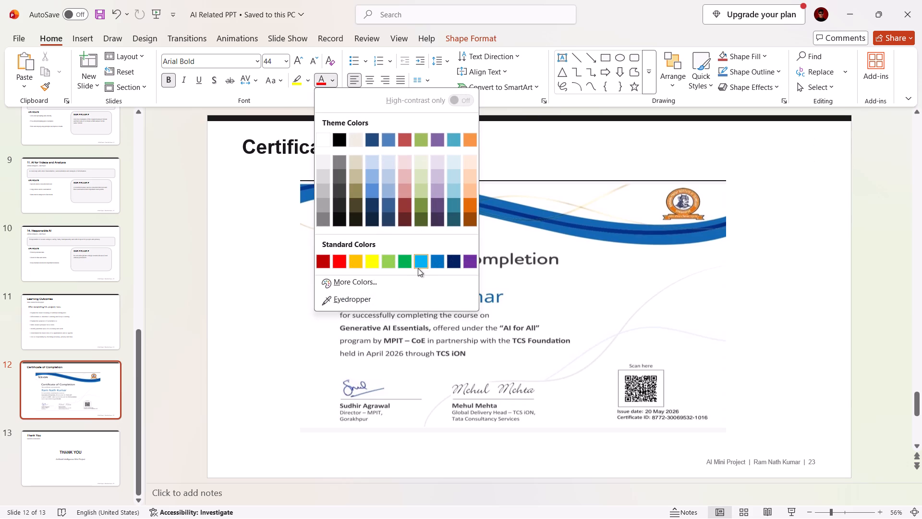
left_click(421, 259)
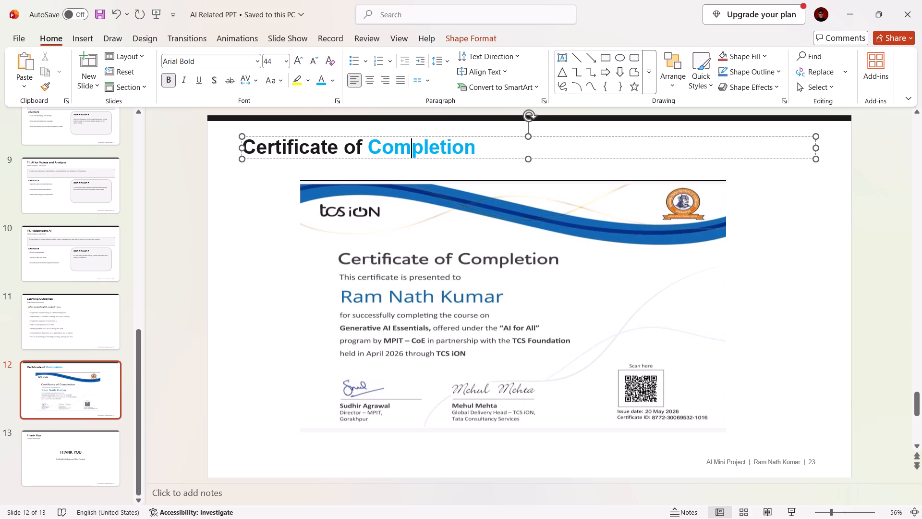
Colour the entire "Certificate of Completion" heading in the standard blue.
left_click(277, 145)
key("ctrl+a")
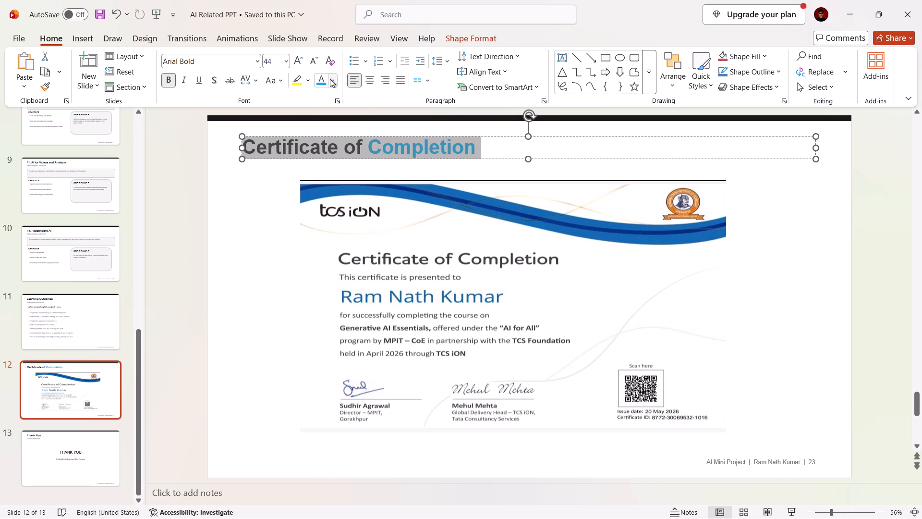
left_click(332, 81)
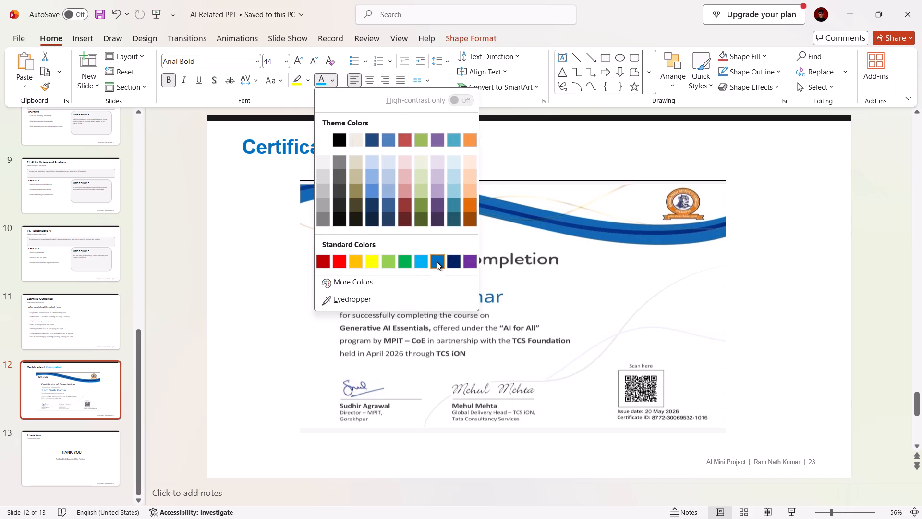
left_click(437, 261)
left_click(289, 256)
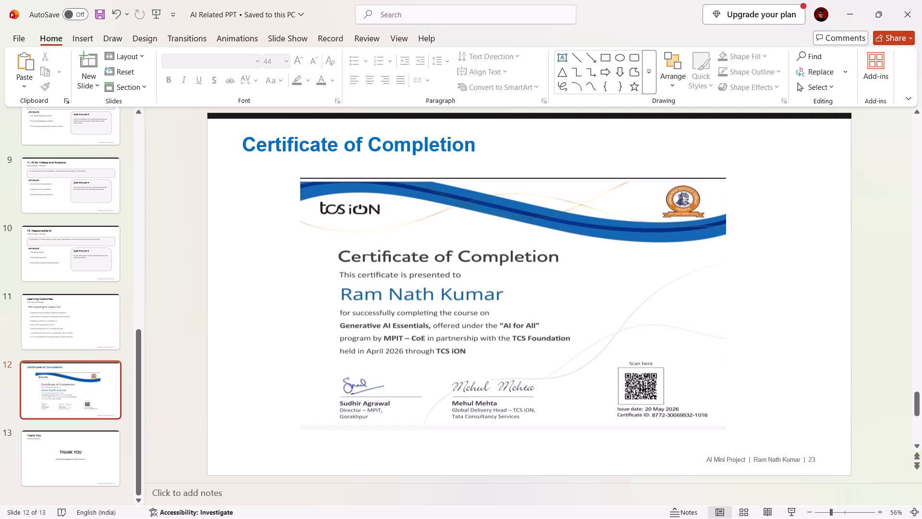
Erase the whole footer text, including the page number, from the "Certificate of Completion" slide.
left_click(815, 459)
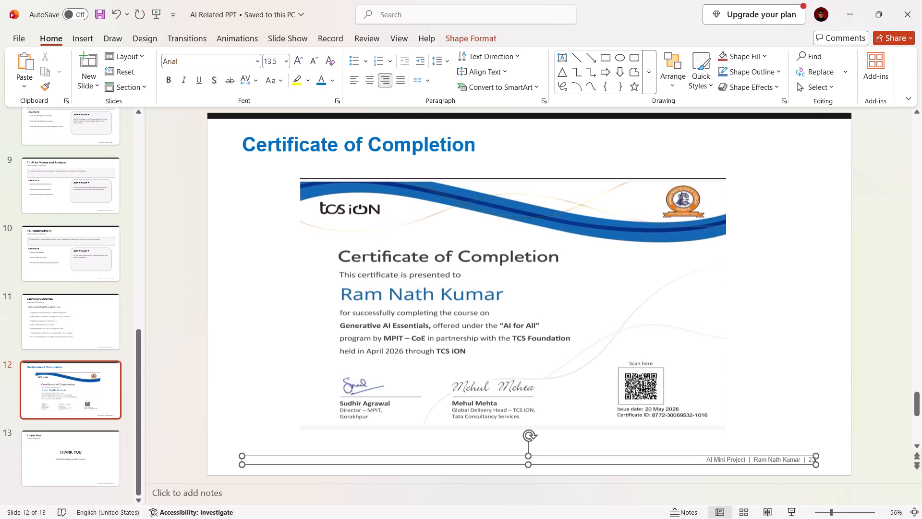
key("BackSpace")
key("BackSpace")
key("BackSpace")
key("BackSpace")
key("BackSpace")
key("BackSpace")
key("BackSpace")
key("BackSpace")
key("BackSpace")
key("BackSpace")
key("BackSpace")
key("BackSpace")
key("BackSpace")
key("BackSpace")
key("BackSpace")
key("BackSpace")
key("BackSpace")
key("BackSpace")
key("BackSpace")
key("BackSpace")
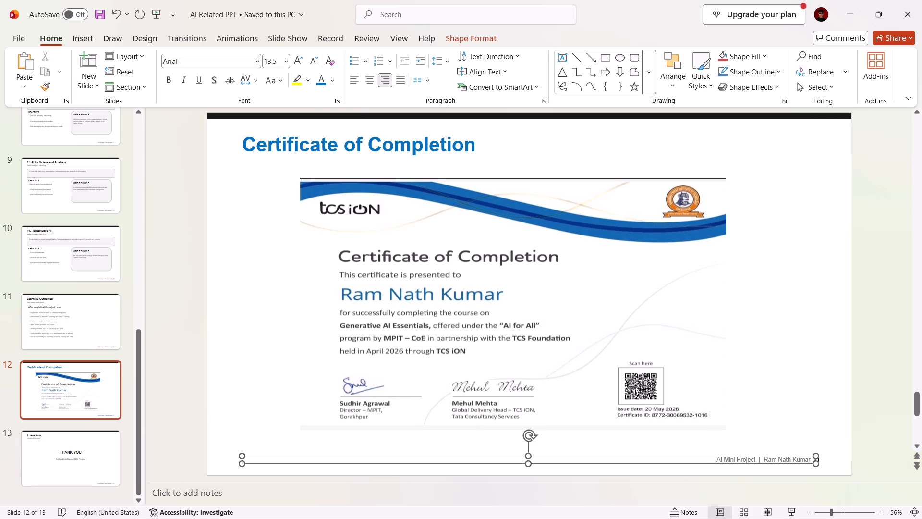
key("BackSpace")
key("BackSpace")
key("BackSpace")
key("BackSpace")
key("BackSpace")
left_click(812, 426)
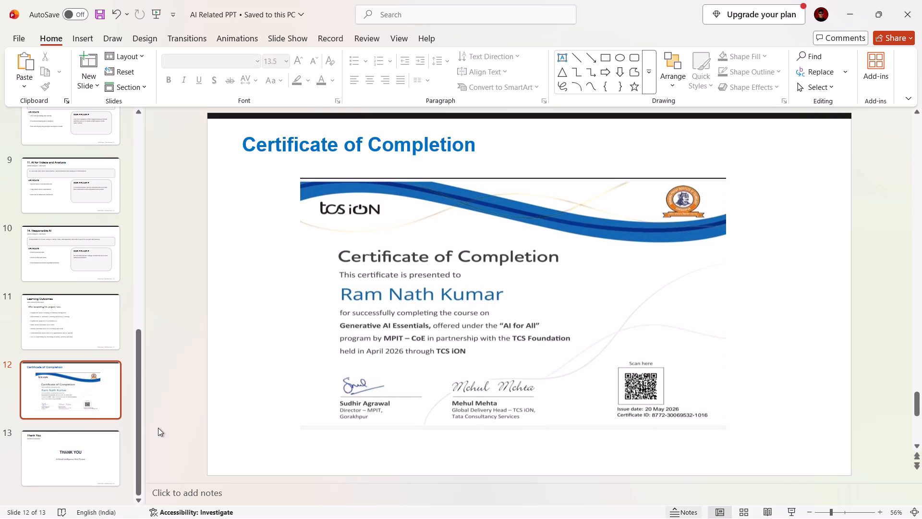
Erase the "Artificial Intelligence Mini Project" line beneath the large "THANK YOU" on slide 13.
left_click(94, 450)
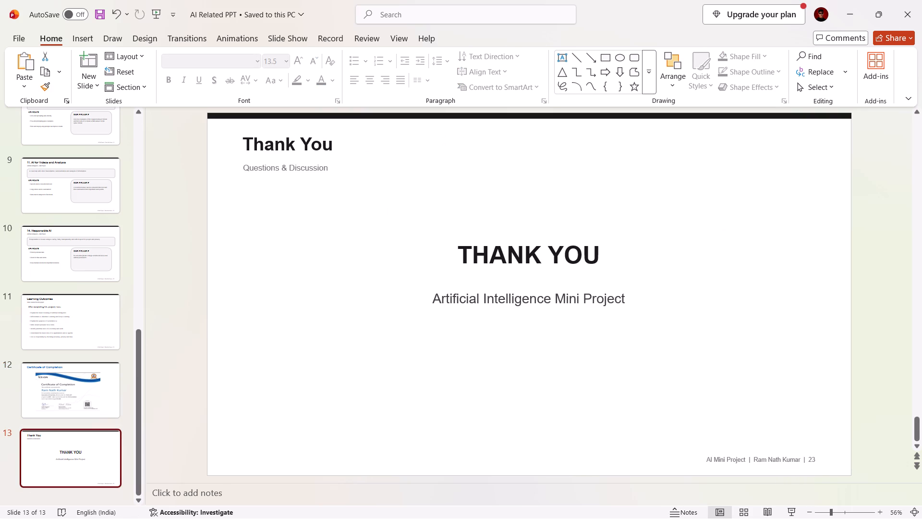
left_click(562, 298)
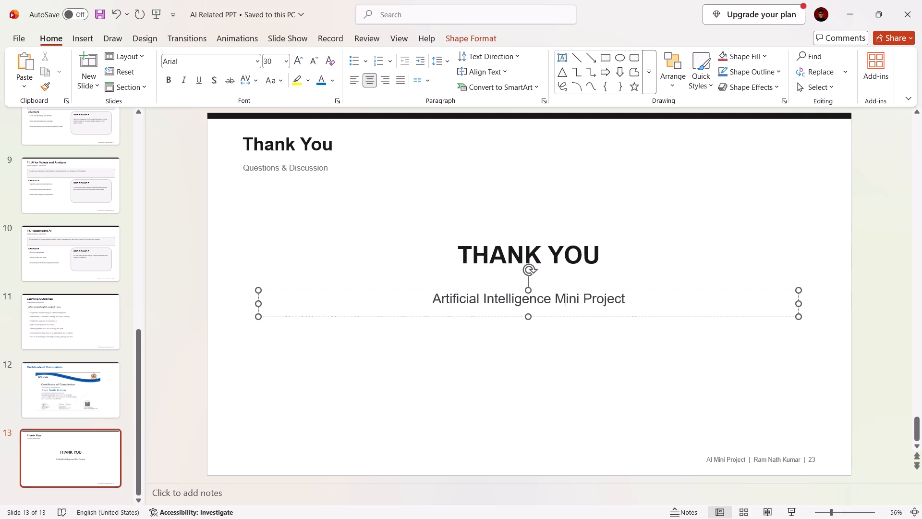
left_click(627, 298)
left_click(627, 298)
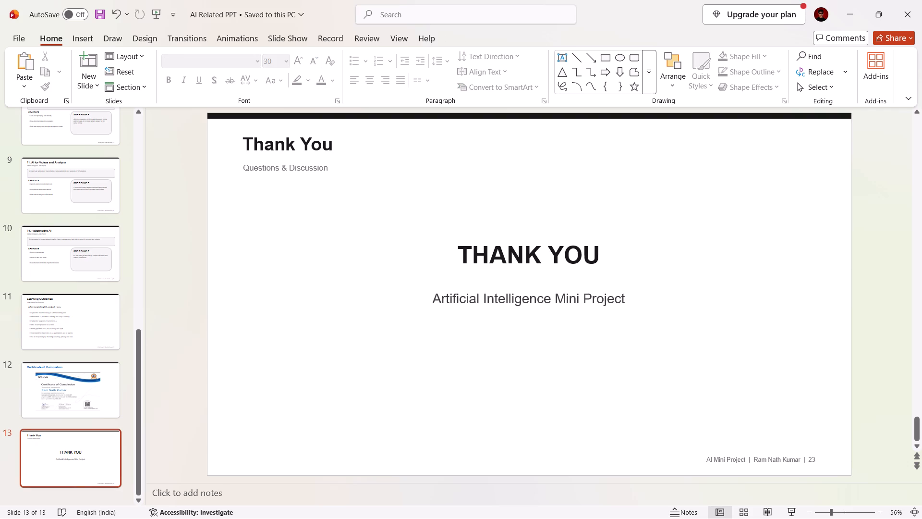
left_click(623, 298)
key("Right")
key("BackSpace")
key("BackSpace")
key("BackSpace")
key("BackSpace")
key("BackSpace")
key("BackSpace")
key("BackSpace")
key("BackSpace")
key("BackSpace")
key("BackSpace")
key("BackSpace")
key("BackSpace")
key("BackSpace")
key("BackSpace")
key("BackSpace")
key("BackSpace")
key("BackSpace")
key("BackSpace")
key("BackSpace")
key("BackSpace")
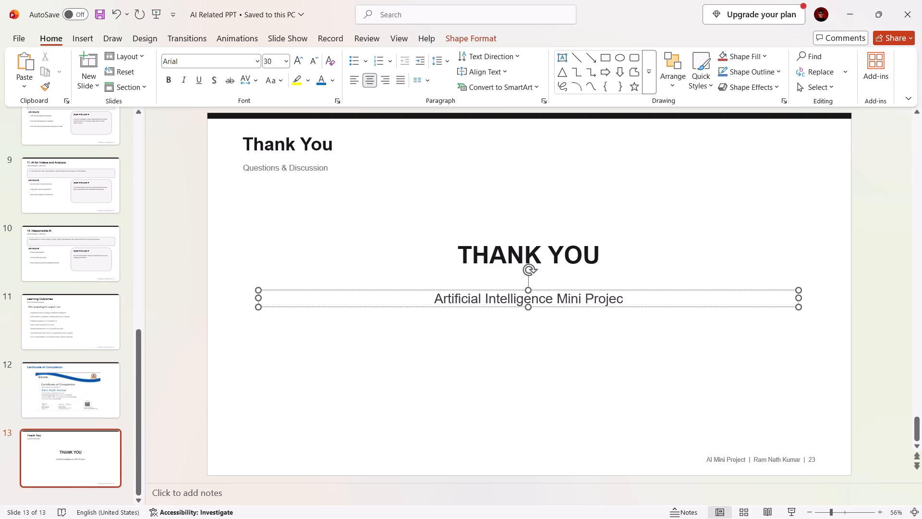
key("BackSpace")
key("BackSpace")
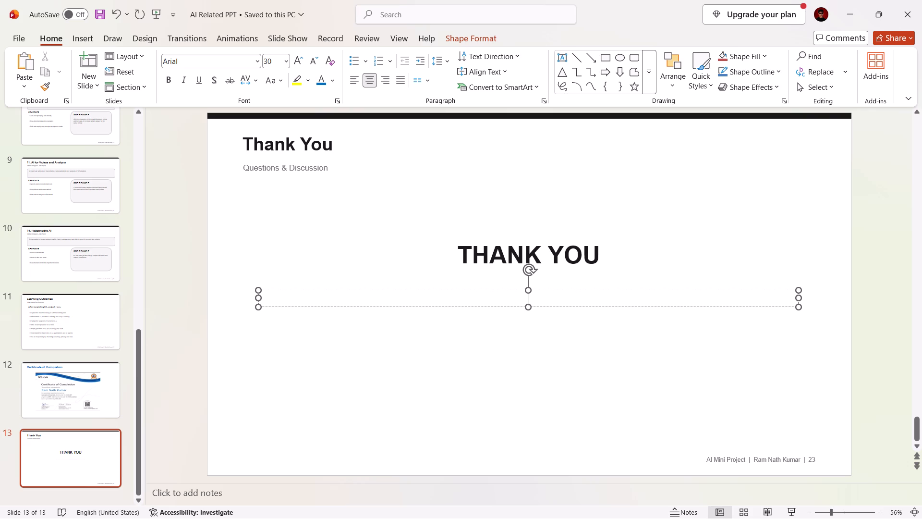
Enlarge the central "THANK YOU" text to font size 96 and give it a text shadow.
left_click(565, 254)
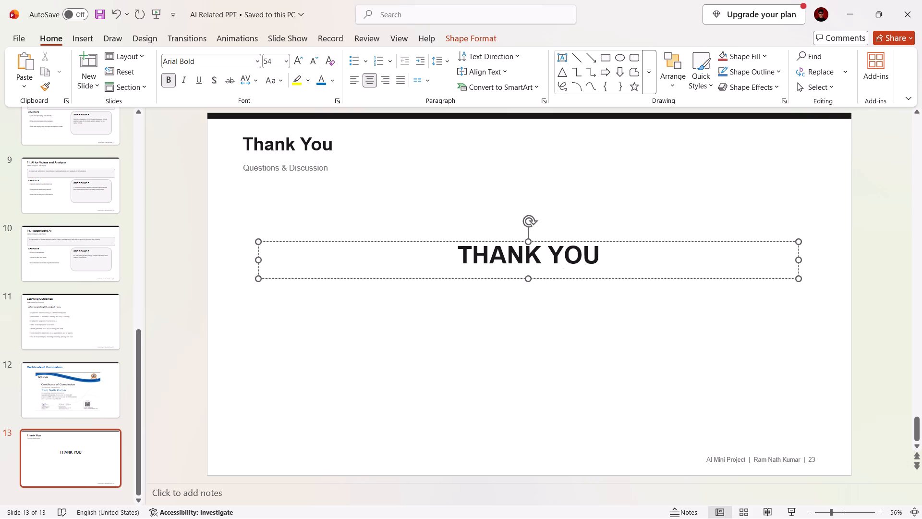
key("ctrl+a")
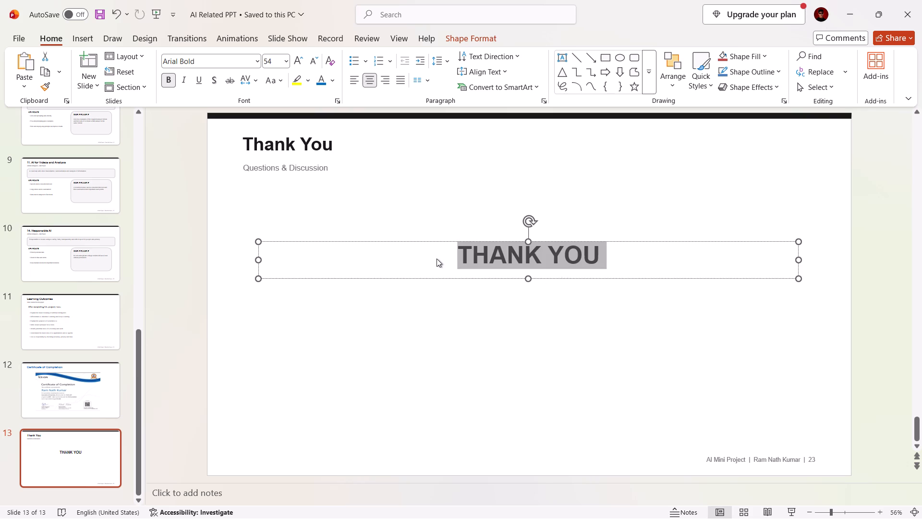
triple_click(300, 58)
triple_click(300, 58)
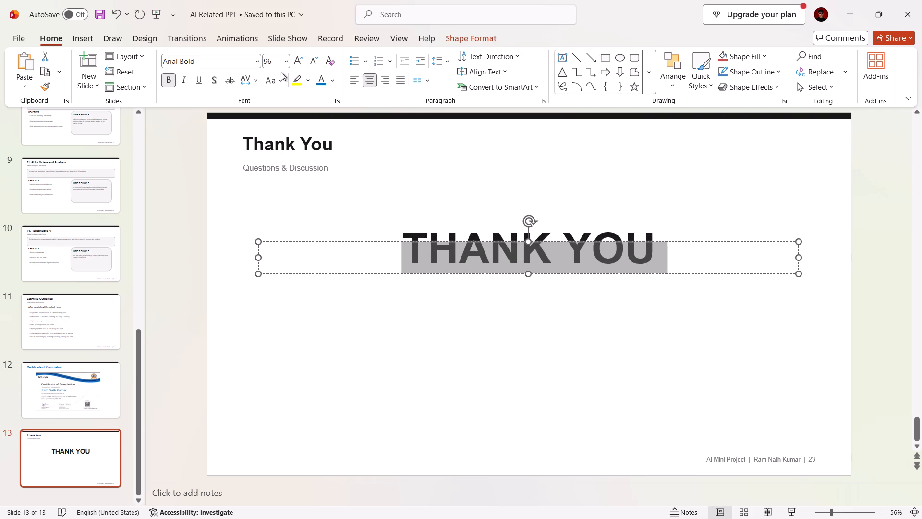
left_click(211, 78)
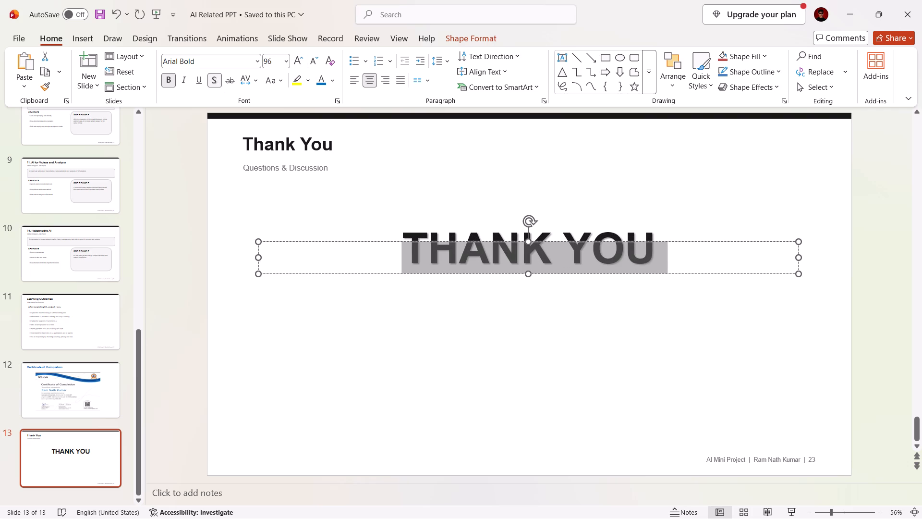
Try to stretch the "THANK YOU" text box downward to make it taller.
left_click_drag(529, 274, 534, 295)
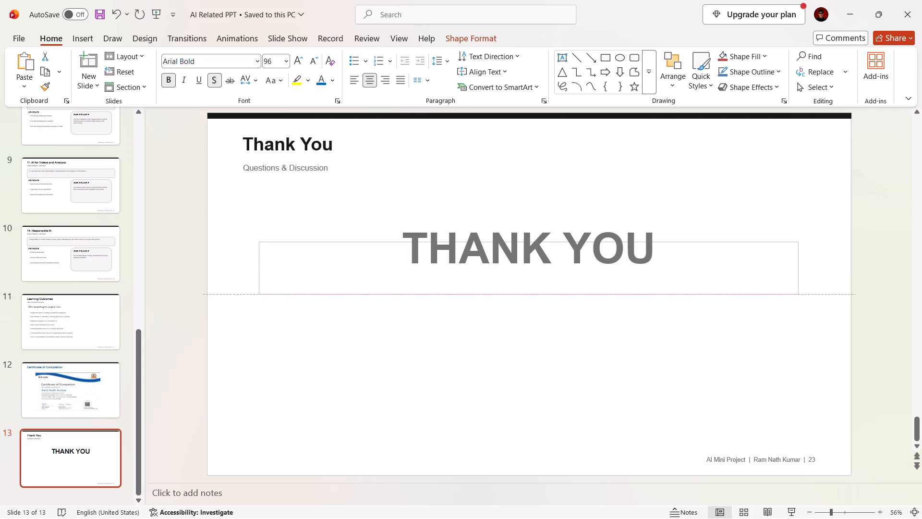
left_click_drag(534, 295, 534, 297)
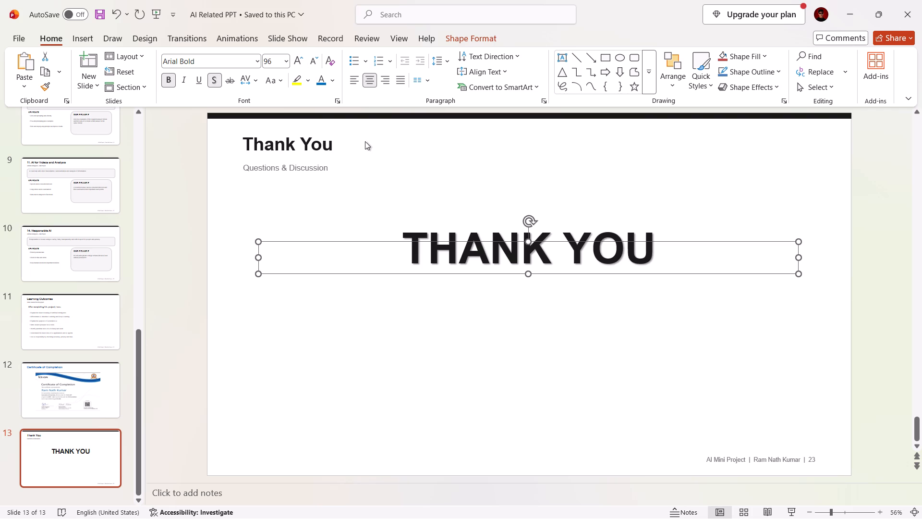
Enlarge the "THANK YOU" text further, settling on font size 138.
triple_click(300, 54)
left_click(300, 54)
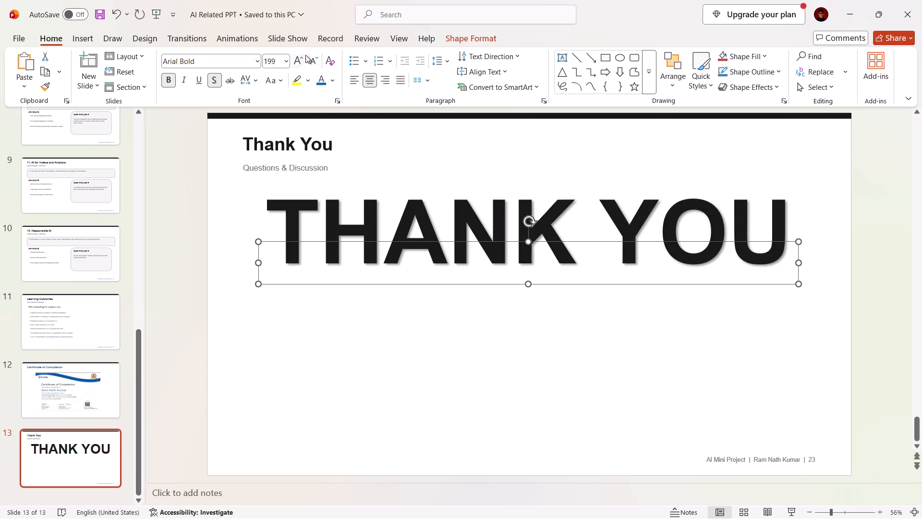
double_click(313, 58)
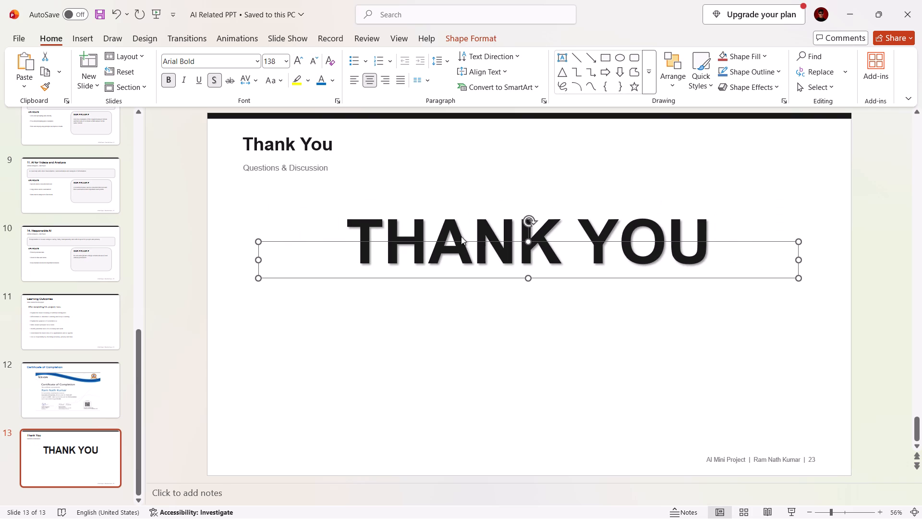
Move the large "THANK YOU" text down to about the vertical middle of slide 13.
left_click_drag(463, 240, 464, 275)
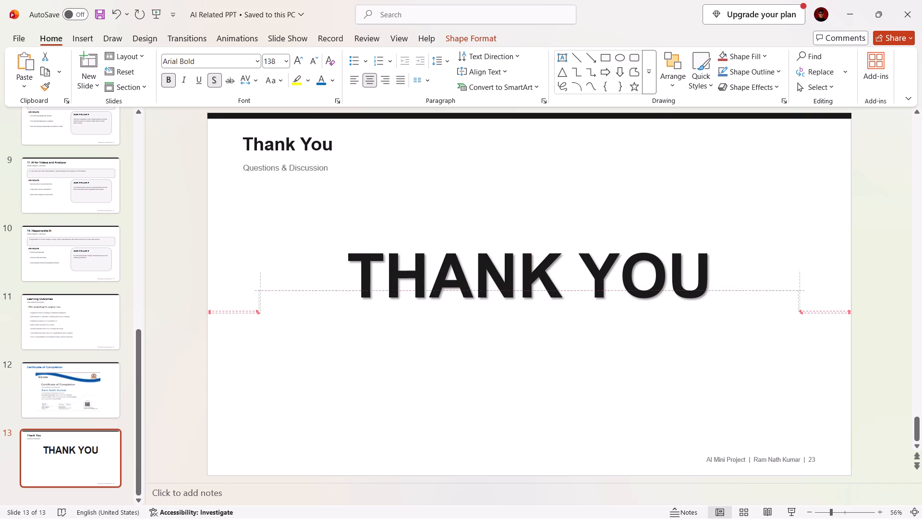
left_click_drag(464, 275, 458, 287)
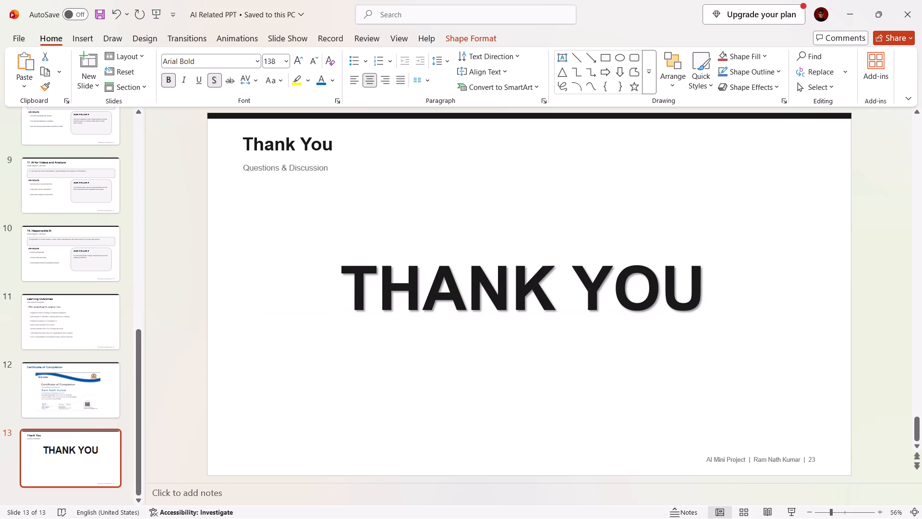
left_click_drag(458, 287, 458, 286)
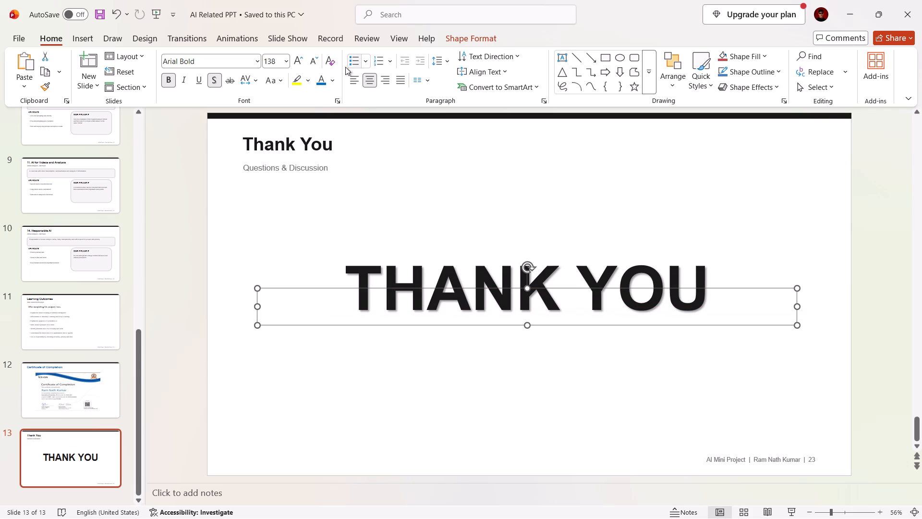
Change the font colour of the large "THANK YOU" text to the standard blue.
left_click(330, 78)
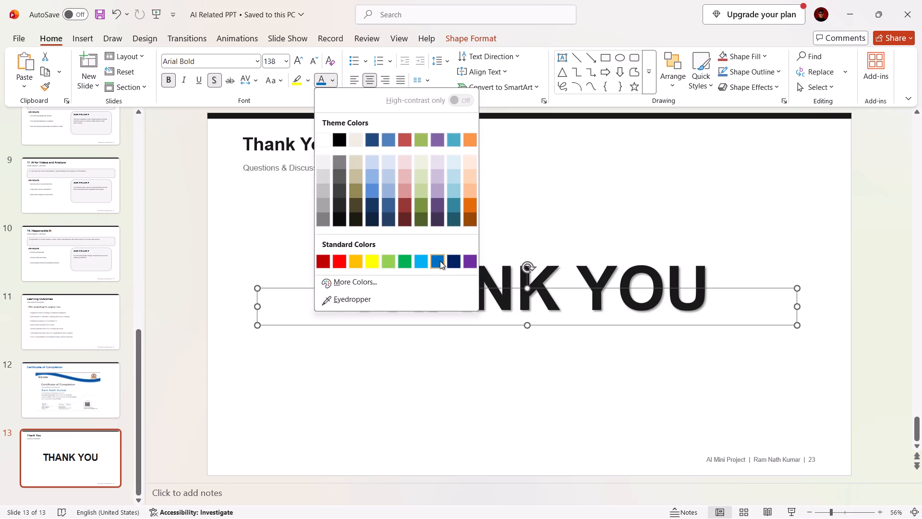
left_click(437, 260)
left_click(504, 430)
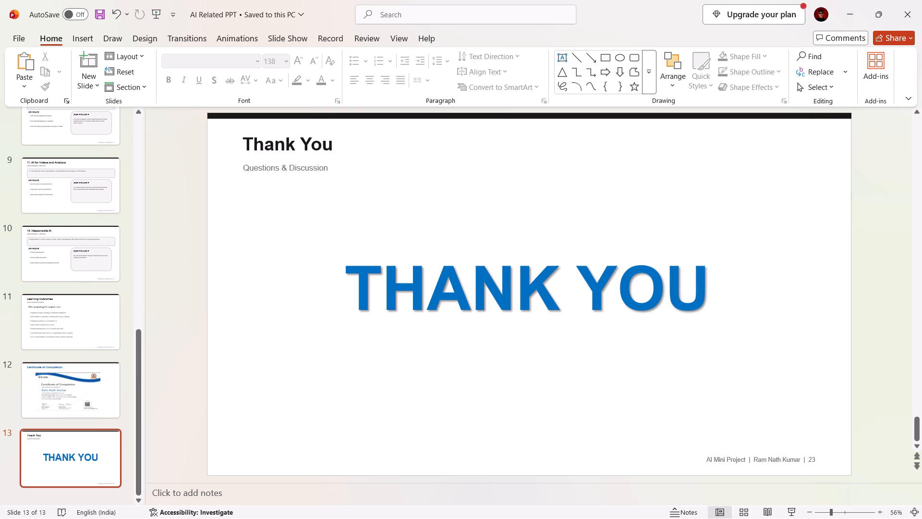
Erase the "Questions & Discussion" subtitle beneath the heading on slide 13.
left_click(316, 169)
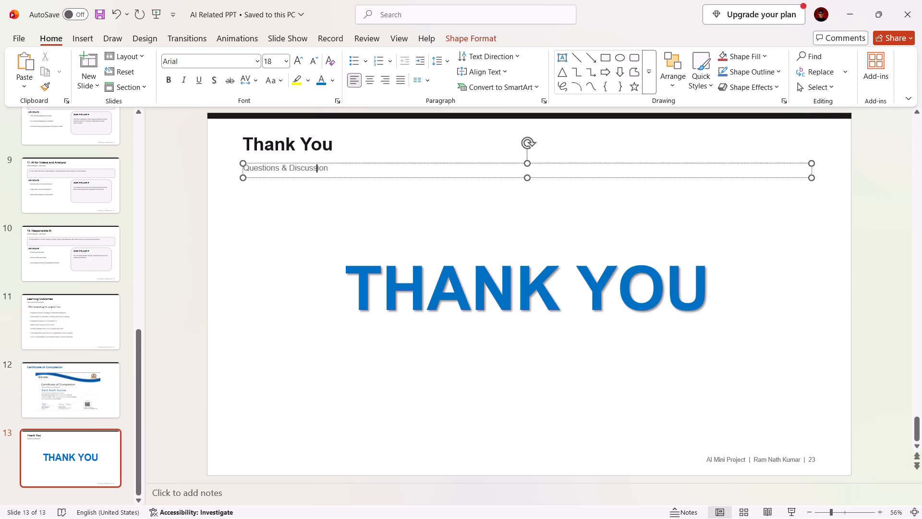
left_click(328, 168)
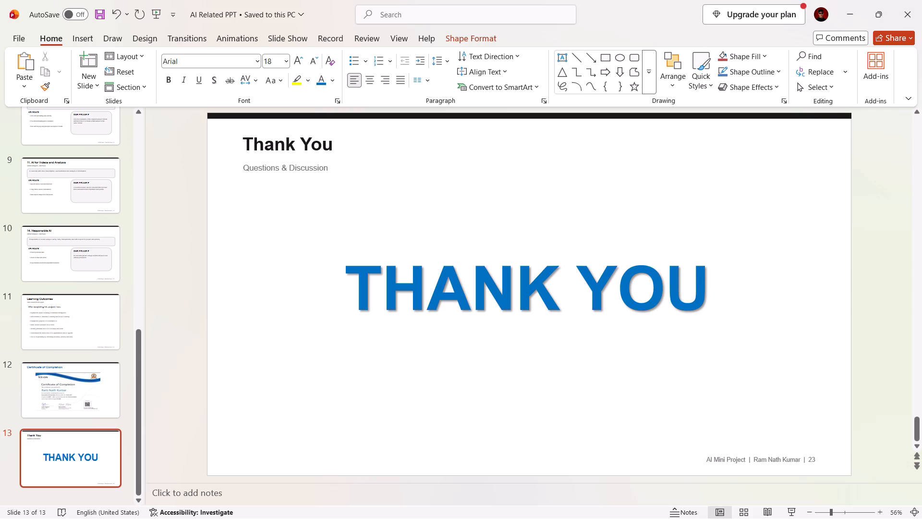
left_click(328, 166)
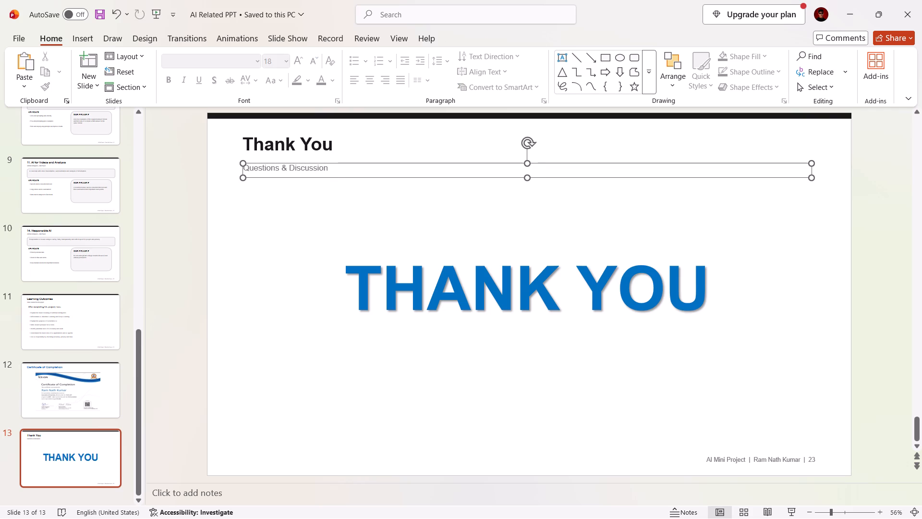
key("ctrl+a")
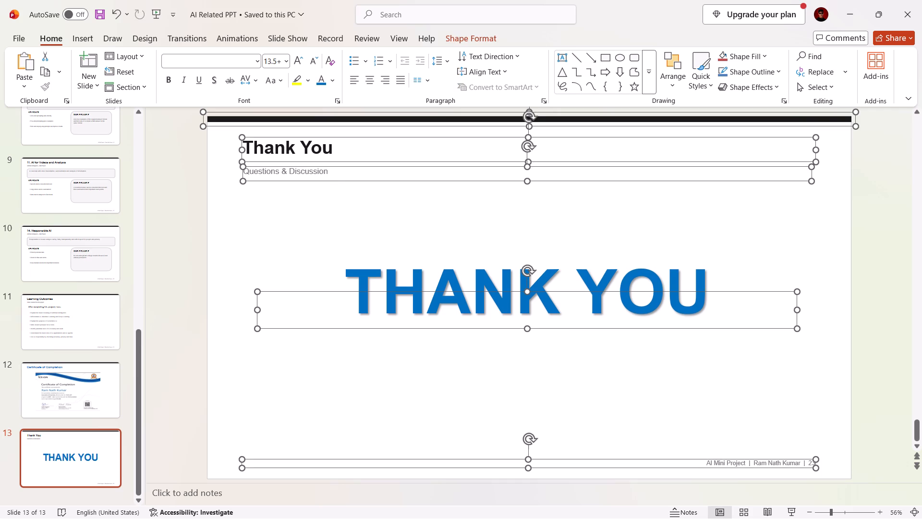
left_click(309, 203)
left_click(315, 172)
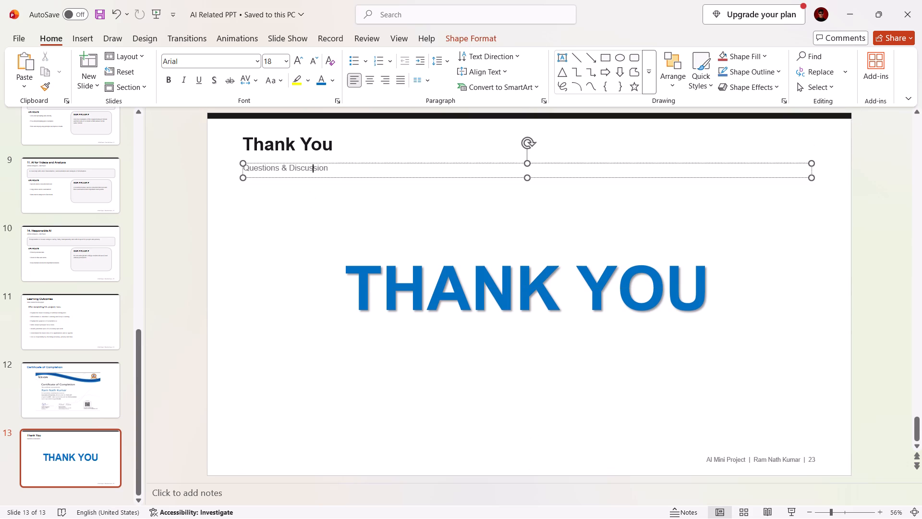
key("ctrl+a")
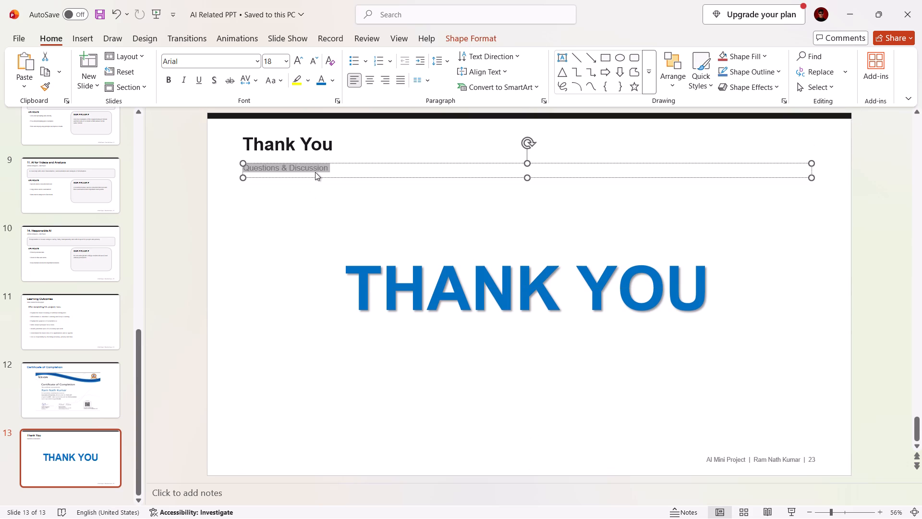
key("BackSpace")
left_click(275, 222)
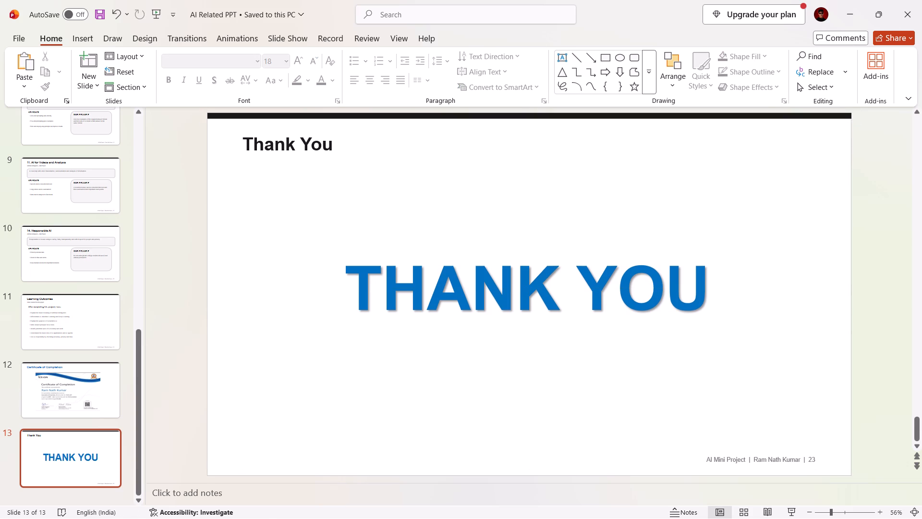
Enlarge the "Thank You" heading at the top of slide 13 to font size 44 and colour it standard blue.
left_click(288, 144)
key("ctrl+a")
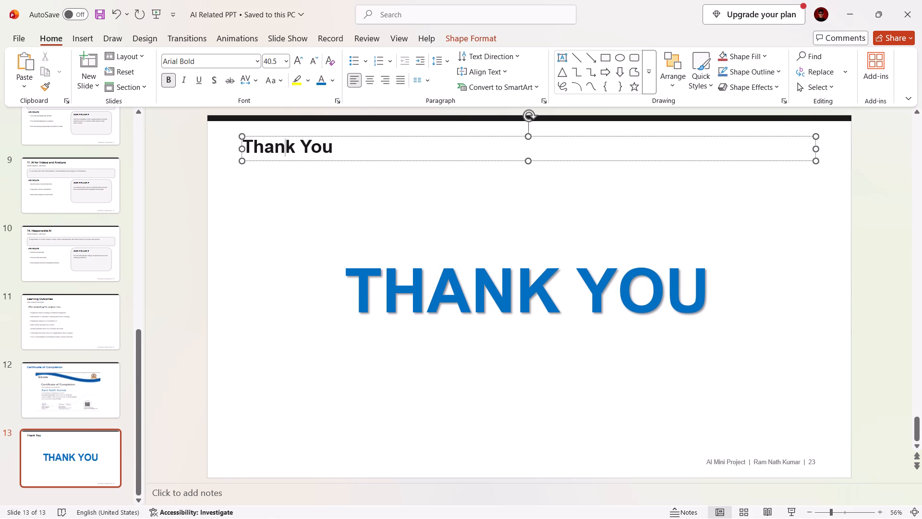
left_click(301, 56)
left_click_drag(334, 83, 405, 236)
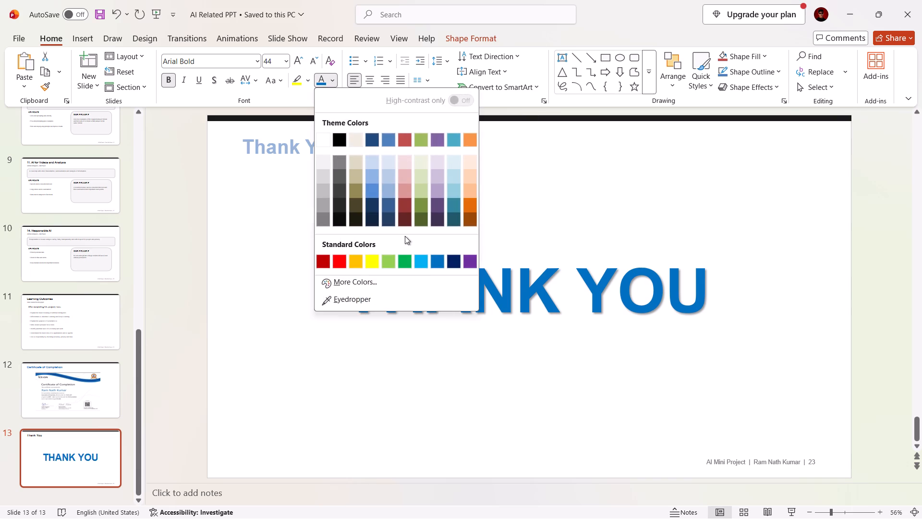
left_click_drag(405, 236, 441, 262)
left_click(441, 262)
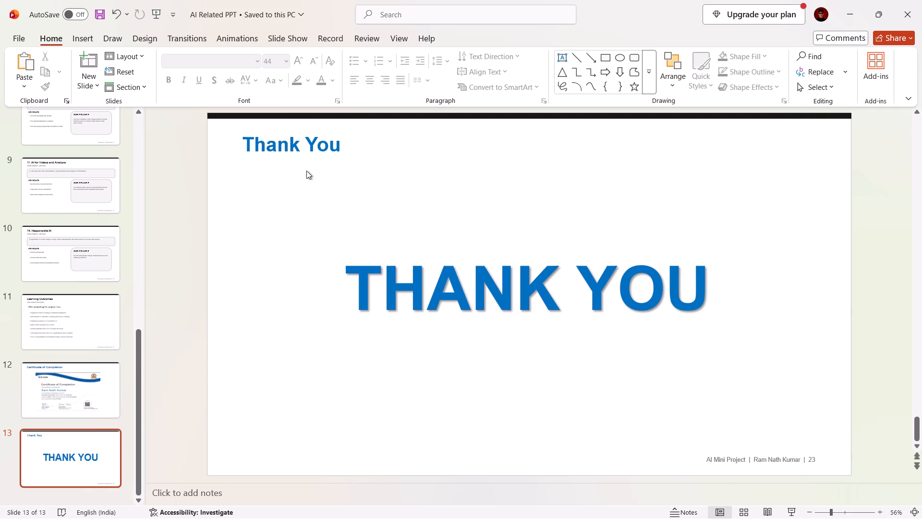
Erase the small "Thank You" heading at the top of slide 13.
left_click(296, 149)
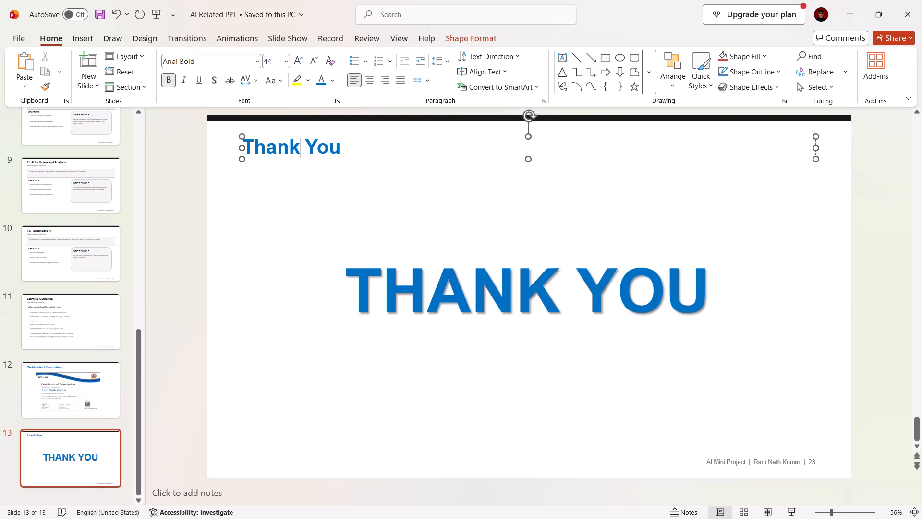
key("ctrl+a")
key("BackSpace")
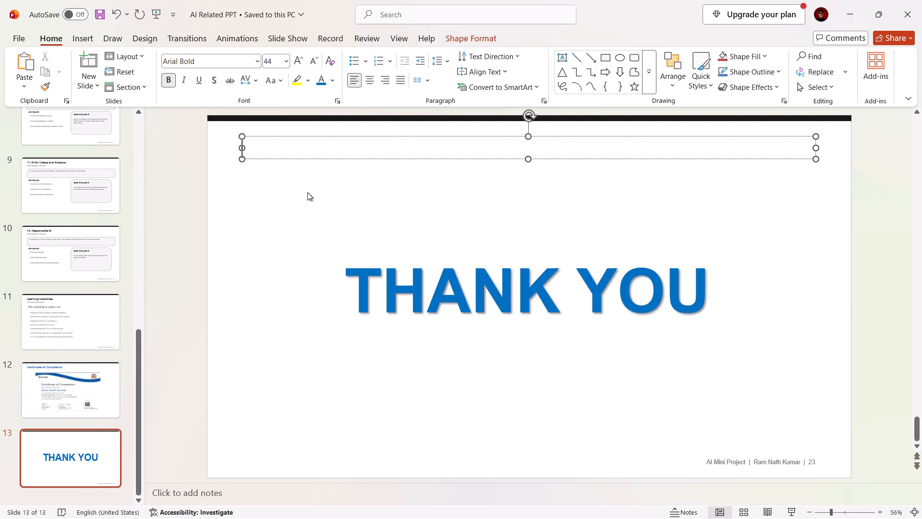
left_click(273, 191)
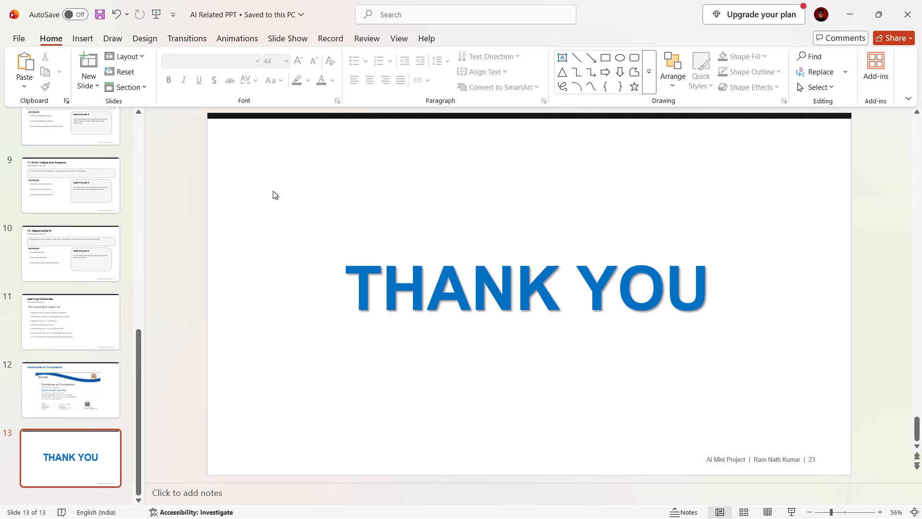
Erase the "AI Mini Project" footer line at the bottom of slide 13.
left_click(747, 462)
key("ctrl+a")
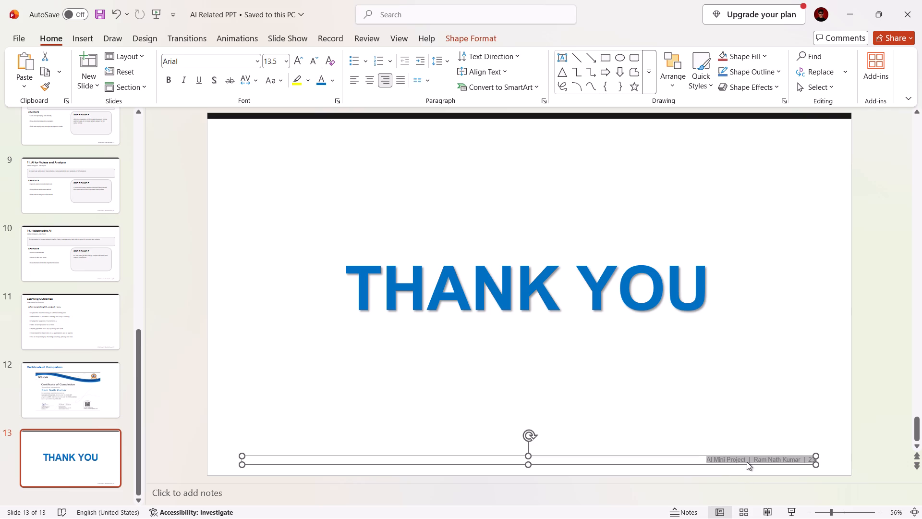
key("BackSpace")
left_click(498, 421)
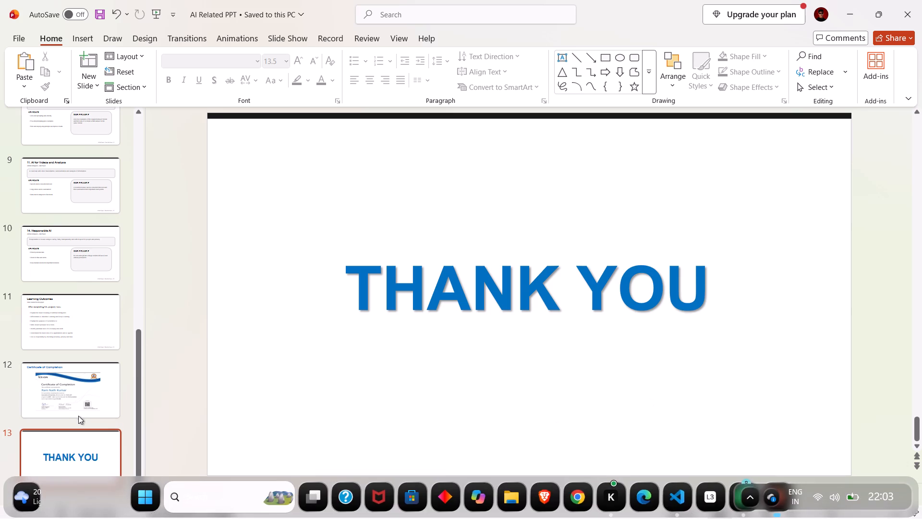
Review the Certificate of Completion slide and look through the thumbnails of the whole deck.
scroll(81, 414, "down", 3)
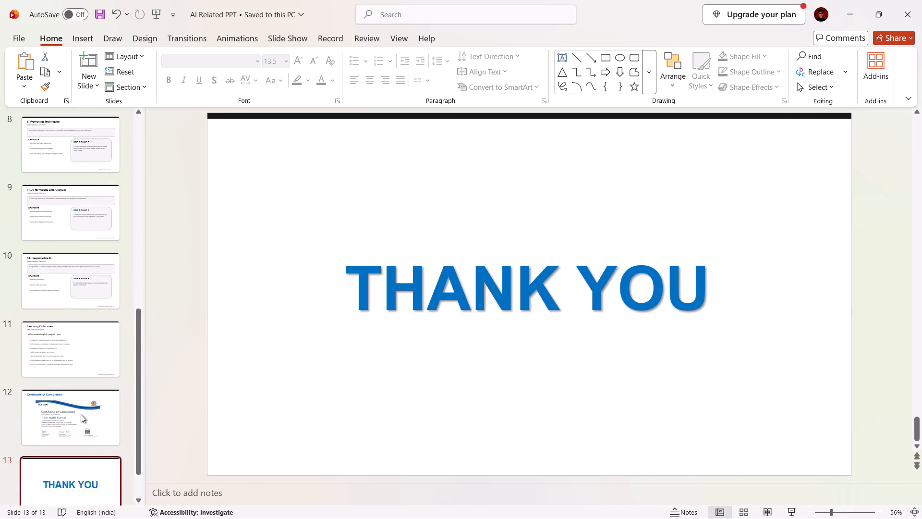
scroll(81, 414, "down", 1)
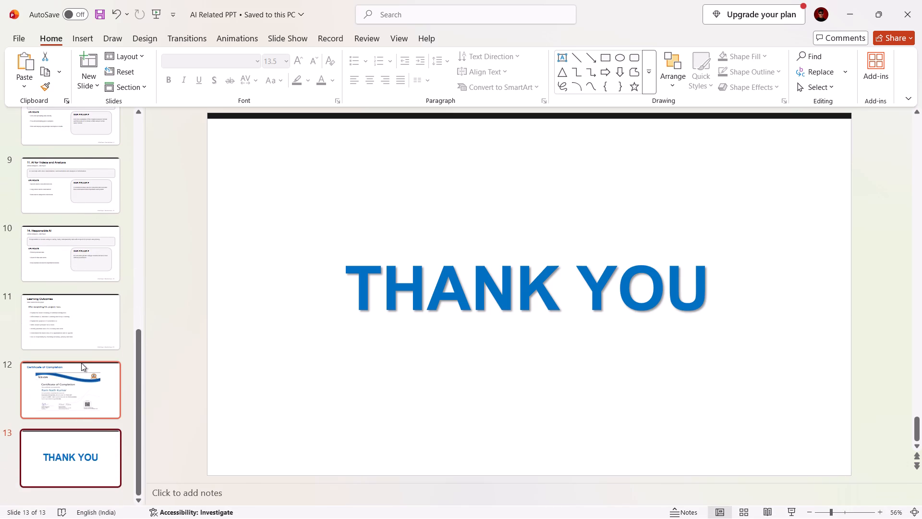
left_click(72, 384)
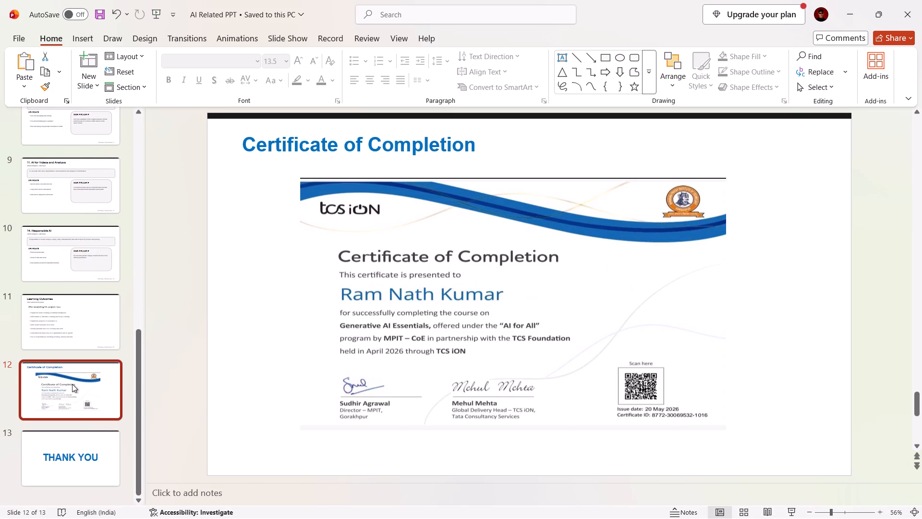
scroll(74, 453, "down", 2)
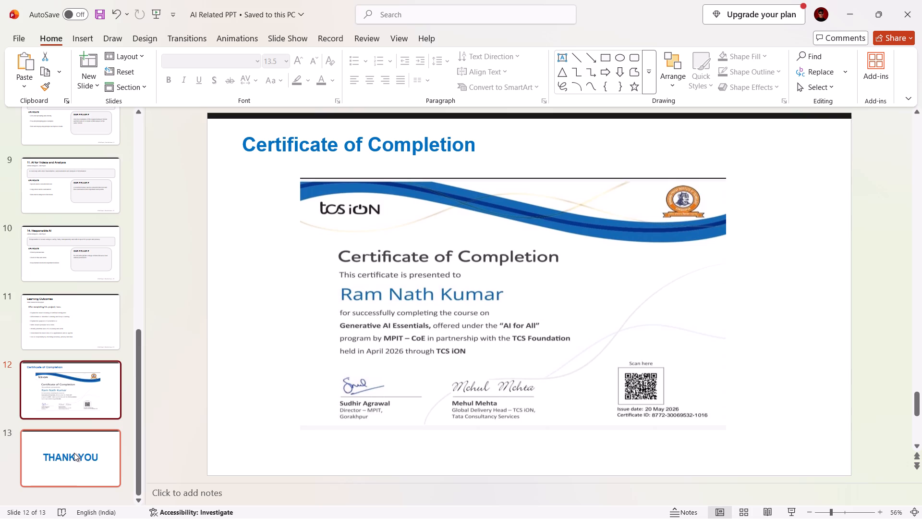
scroll(74, 453, "up", 5)
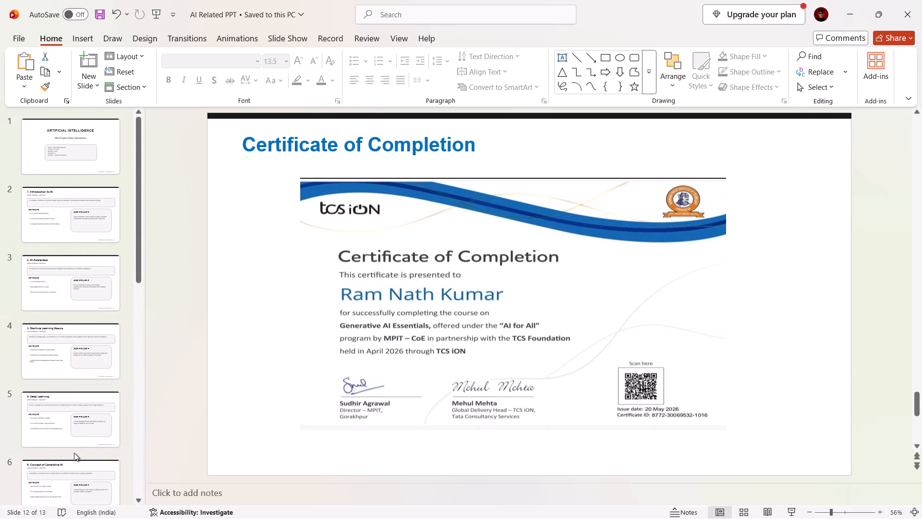
scroll(74, 453, "up", 2)
scroll(68, 316, "down", 3)
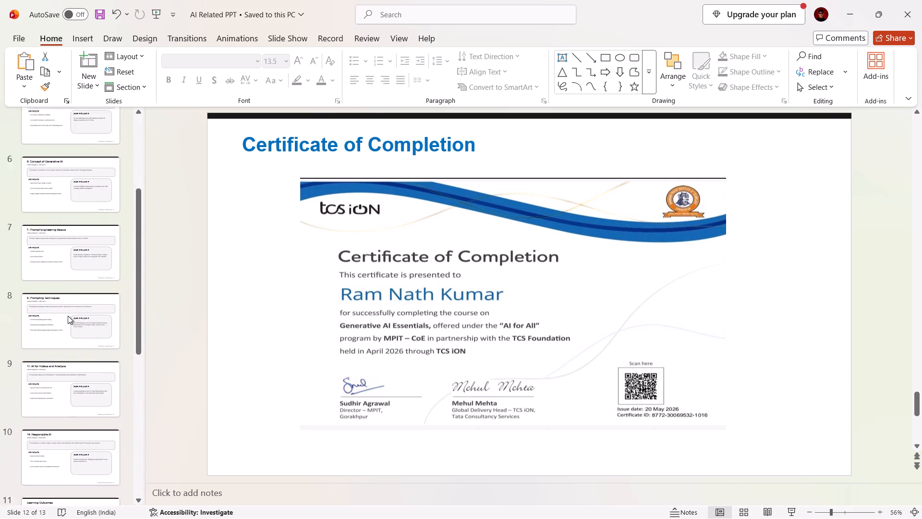
scroll(68, 316, "down", 3)
scroll(68, 316, "up", 7)
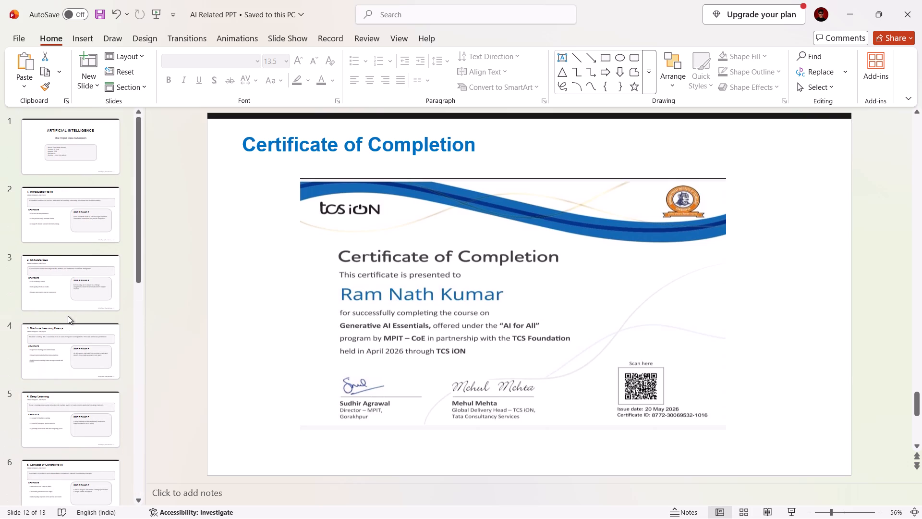
scroll(68, 316, "up", 2)
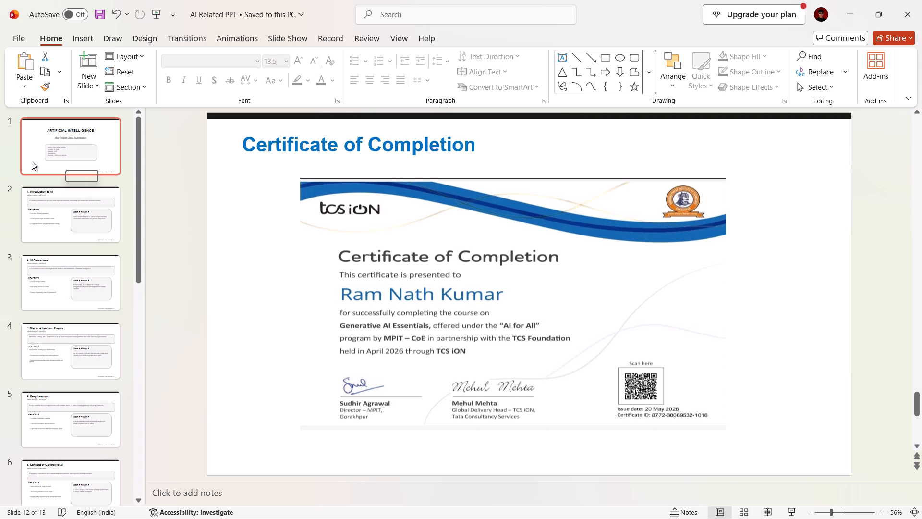
Duplicate the "ARTIFICIAL INTELLIGENCE" title slide.
left_click(32, 161)
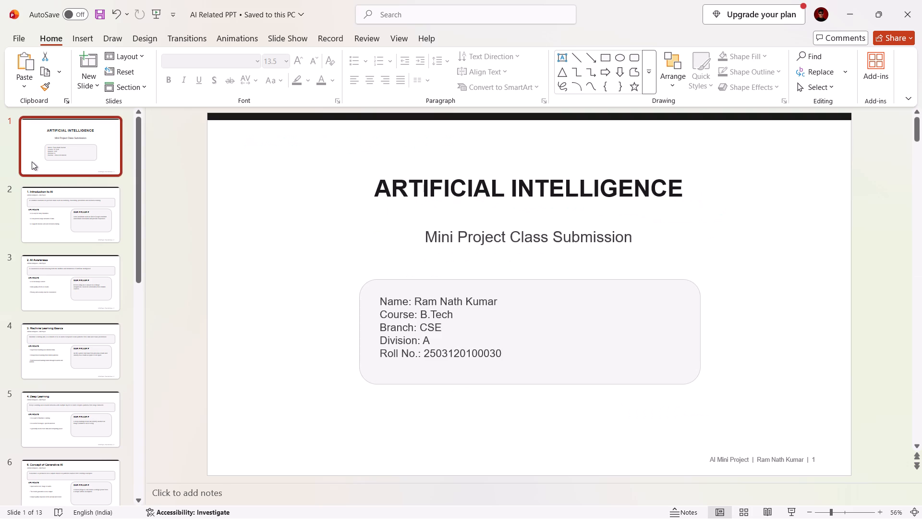
key("Down")
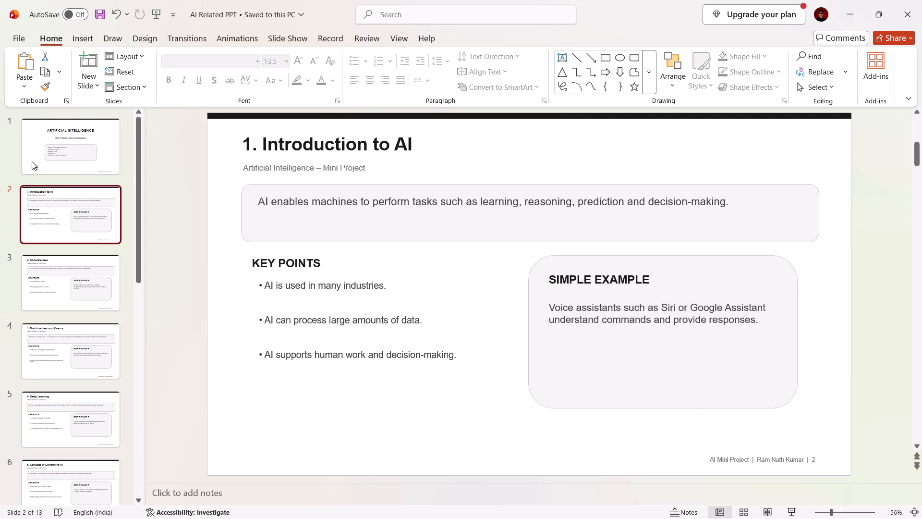
key("Up")
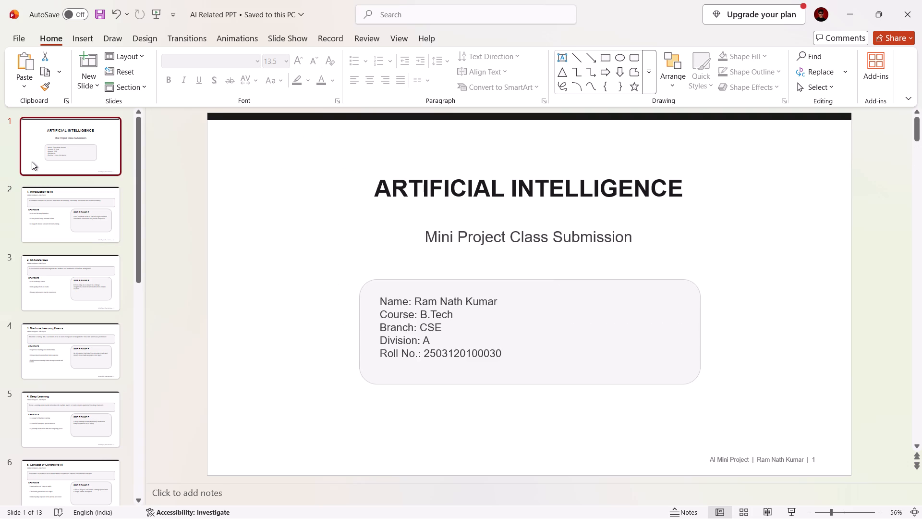
left_click(32, 161)
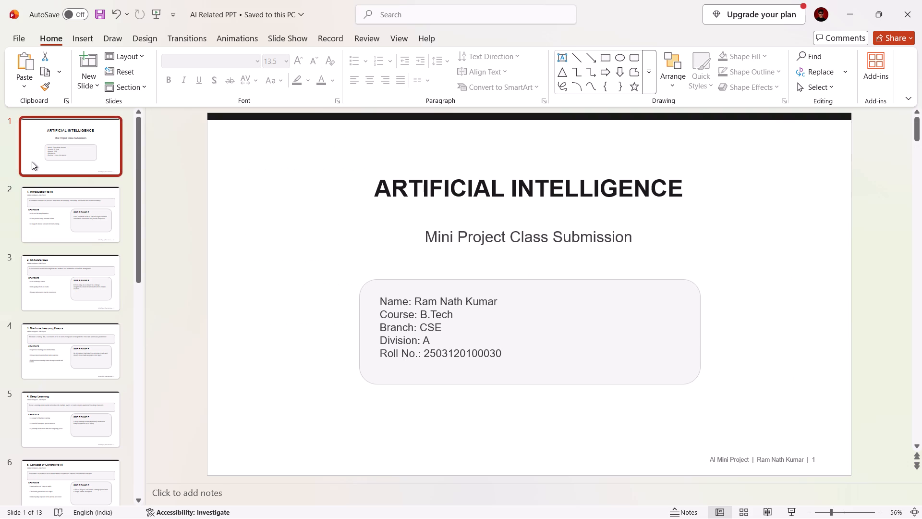
left_click(96, 84)
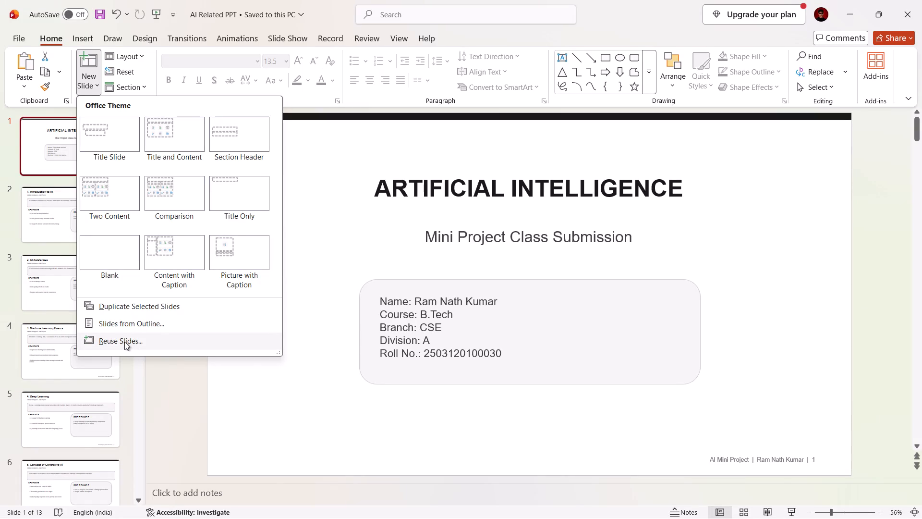
left_click(155, 309)
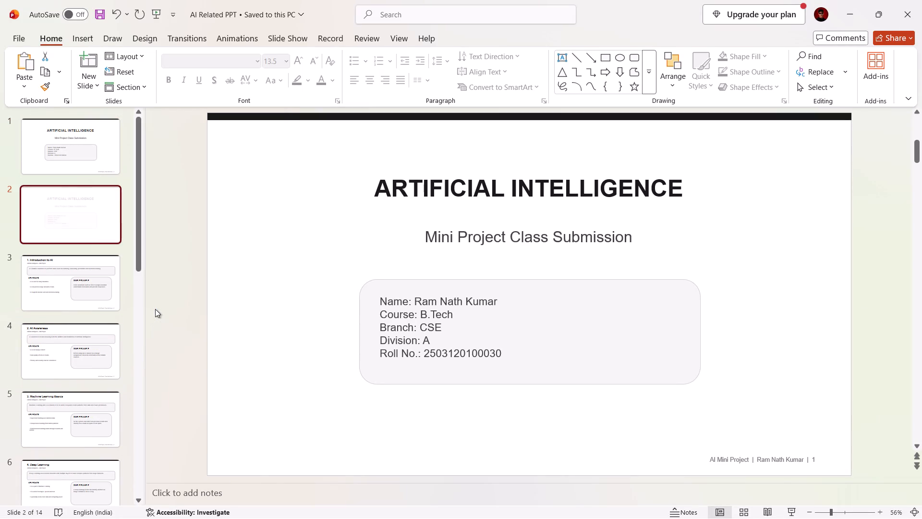
Delete the rounded box behind the student details on the duplicated title slide.
left_click(103, 222)
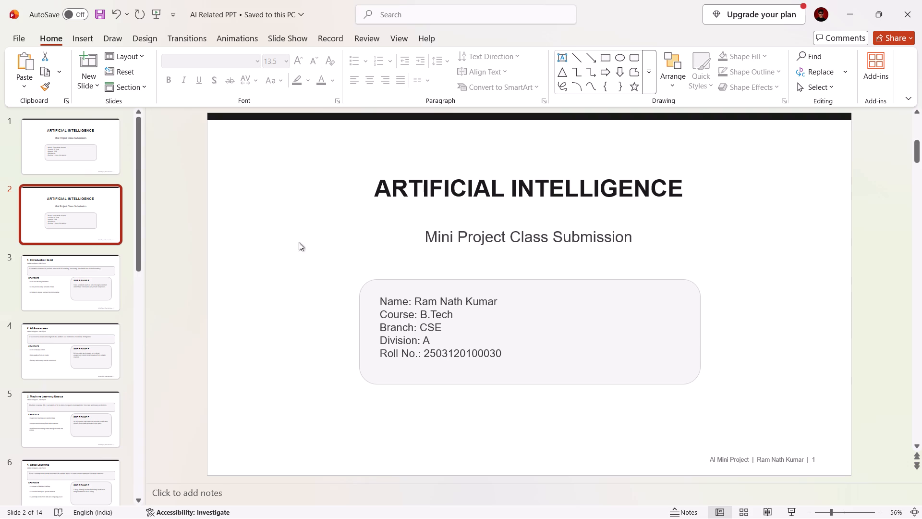
left_click(574, 319)
key("BackSpace")
key("BackSpace")
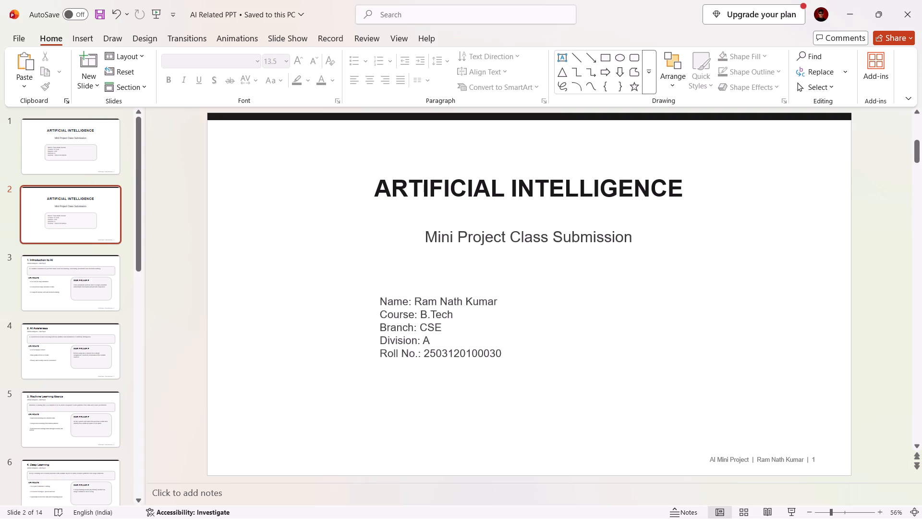
Open the student details, title and "Mini Project Class Submission" subtitle on the duplicated slide for editing.
left_click(574, 319)
left_click(492, 320)
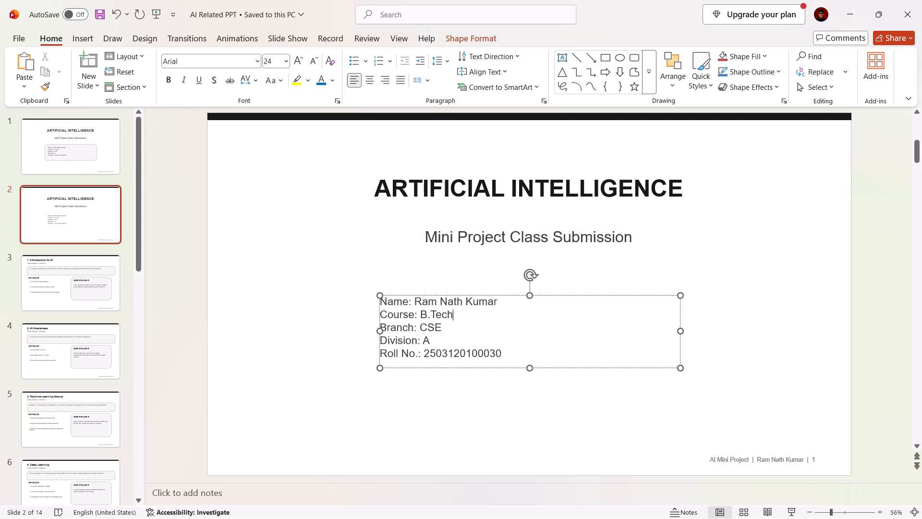
key("ctrl+a")
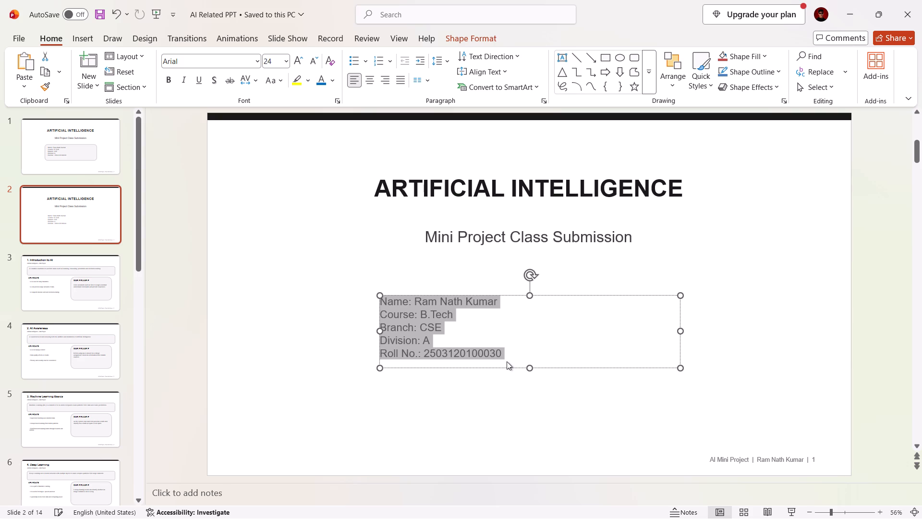
left_click(599, 193)
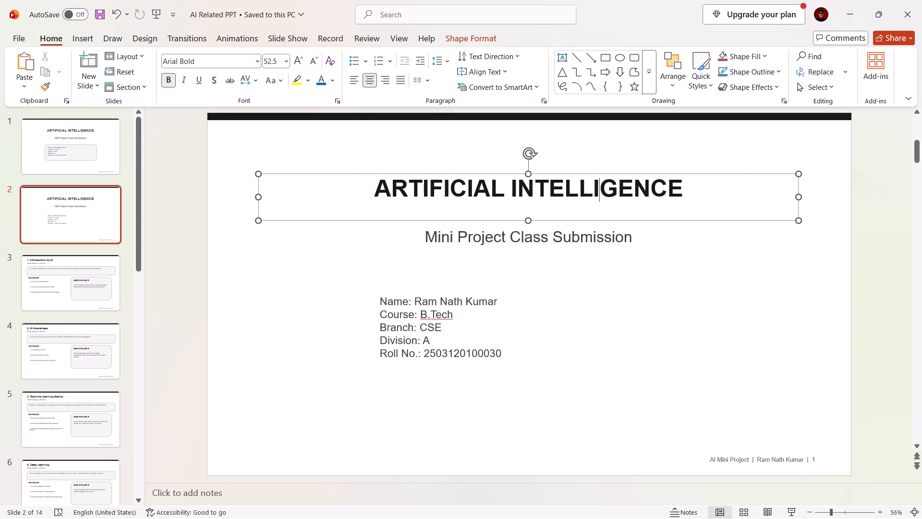
left_click(625, 239)
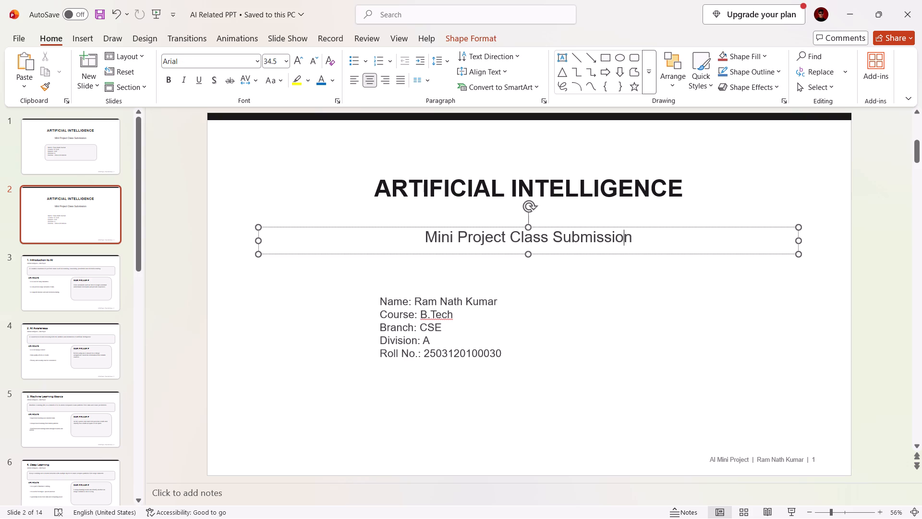
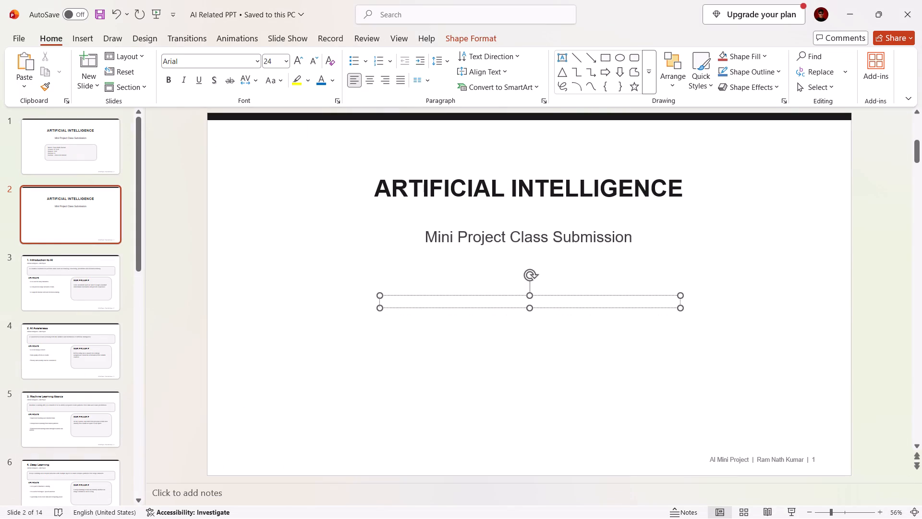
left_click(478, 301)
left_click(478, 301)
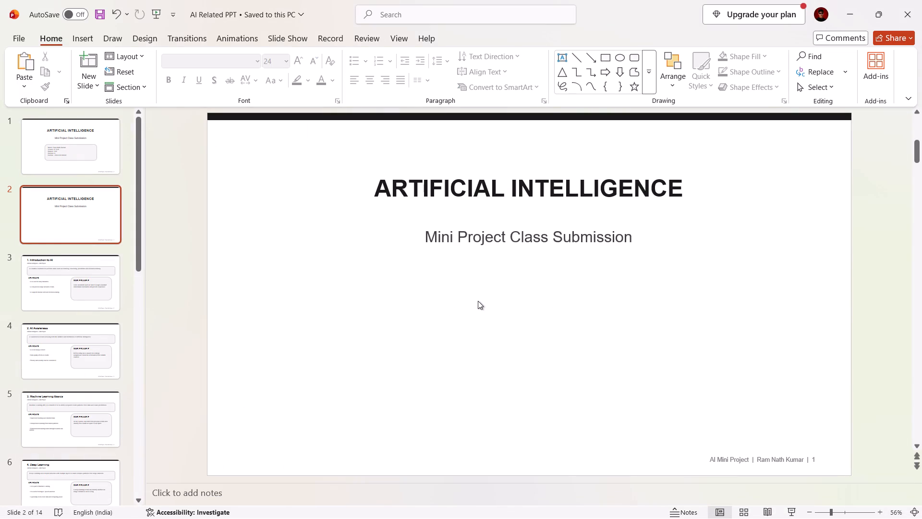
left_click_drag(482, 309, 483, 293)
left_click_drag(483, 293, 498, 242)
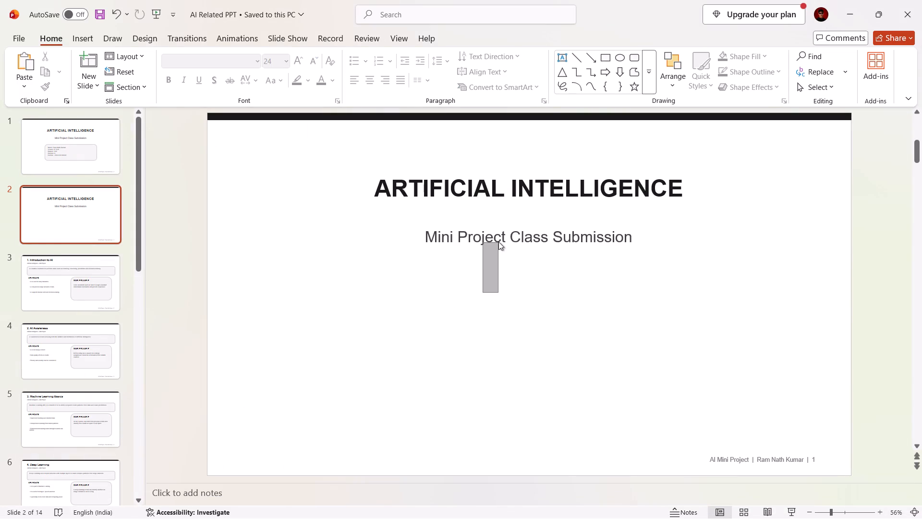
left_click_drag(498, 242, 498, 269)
Replace the "Mini Project Class Submission" subtitle on slide 2 with the copied AI history timeline running from 1943 to Today.
left_click(509, 237)
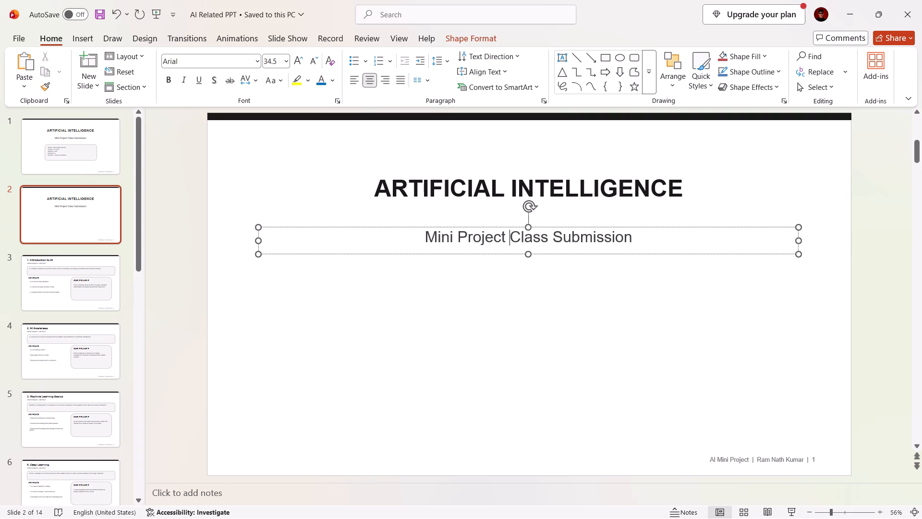
left_click(630, 238)
key("BackSpace")
key("BackSpace")
key("BackSpace")
key("BackSpace")
key("BackSpace")
key("BackSpace")
key("BackSpace")
key("BackSpace")
key("BackSpace")
key("BackSpace")
key("BackSpace")
key("BackSpace")
key("BackSpace")
key("BackSpace")
key("BackSpace")
key("BackSpace")
key("BackSpace")
key("BackSpace")
key("BackSpace")
key("BackSpace")
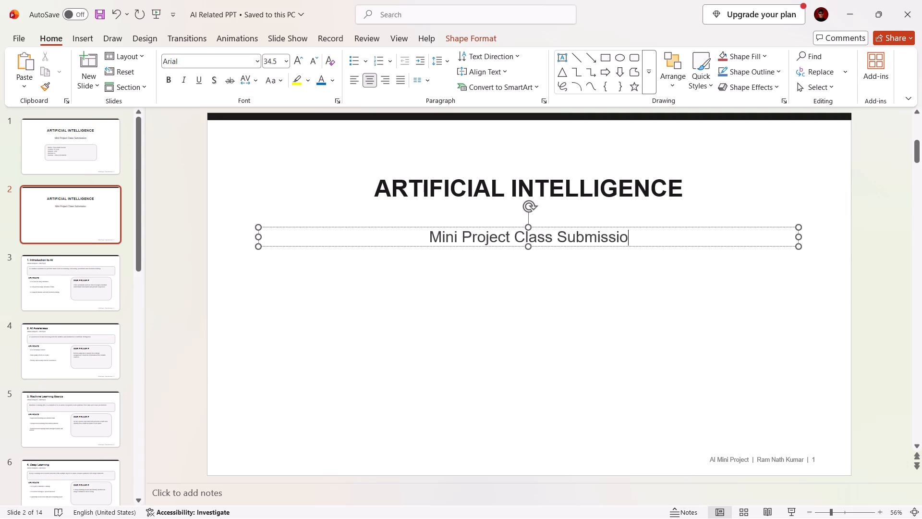
key("BackSpace")
key("BackSpace")
key("BackSpace")
key("BackSpace")
key("BackSpace")
key("BackSpace")
key("BackSpace")
key("BackSpace")
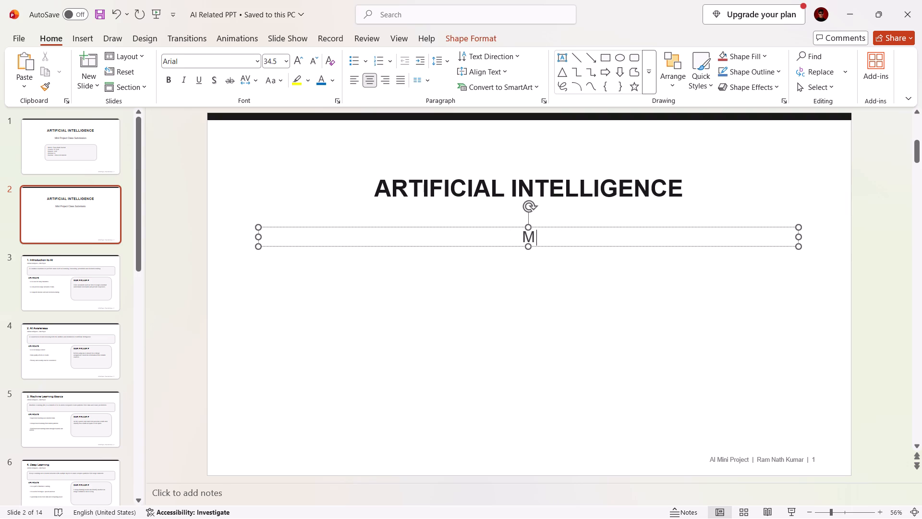
key("BackSpace")
key("ctrl+v")
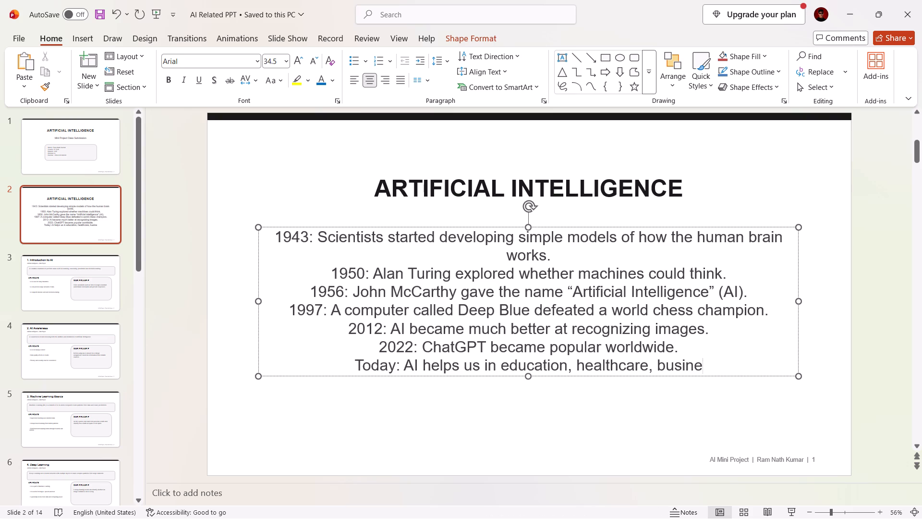
Set the font size of the whole AI history timeline text to 32.
left_click(459, 274)
key("ctrl+a")
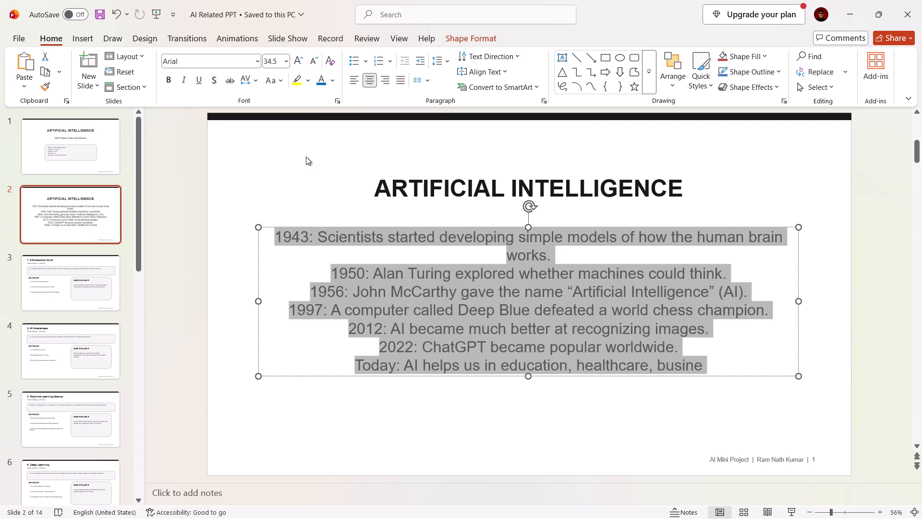
left_click(311, 59)
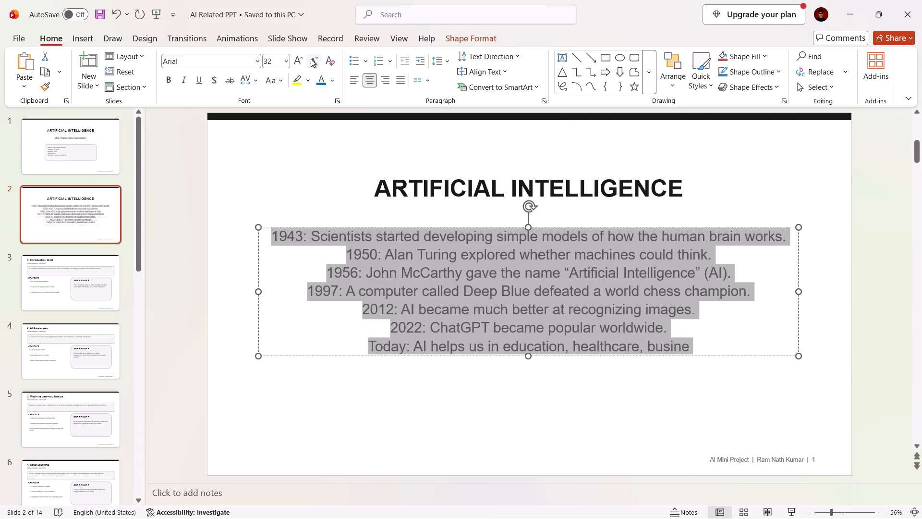
left_click(311, 59)
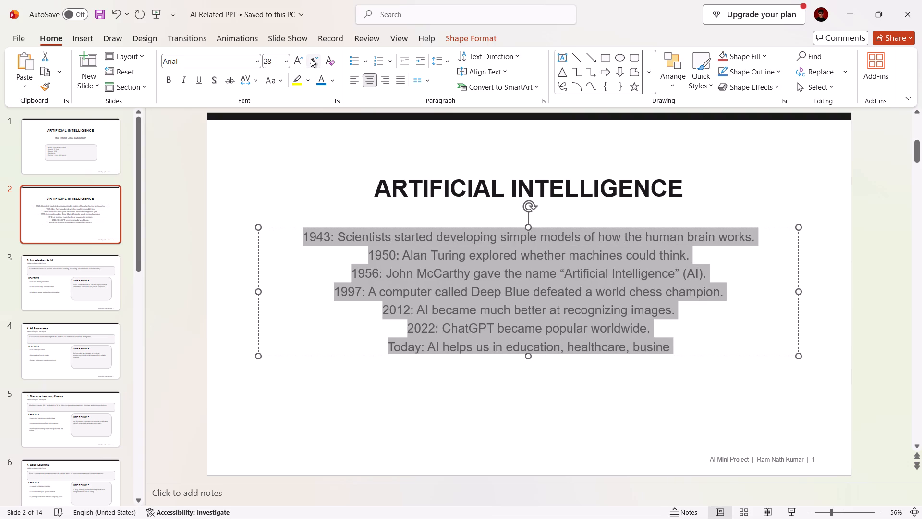
left_click(302, 55)
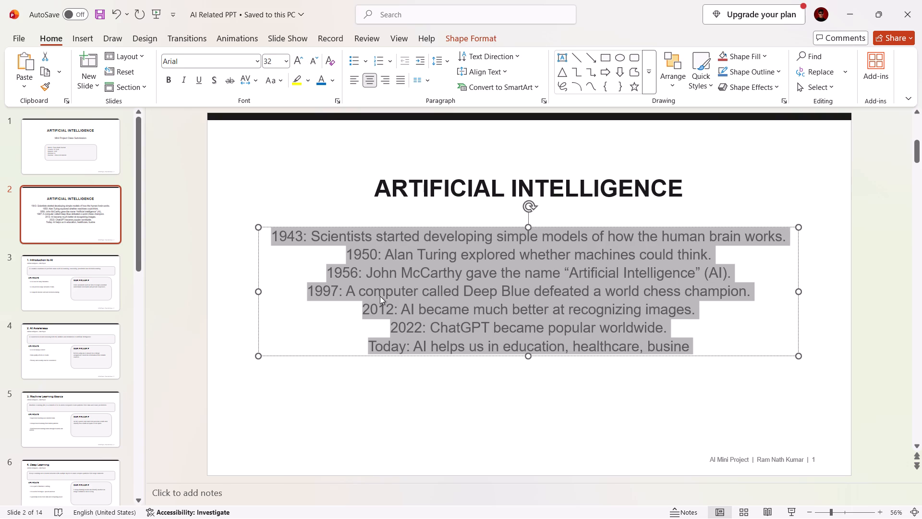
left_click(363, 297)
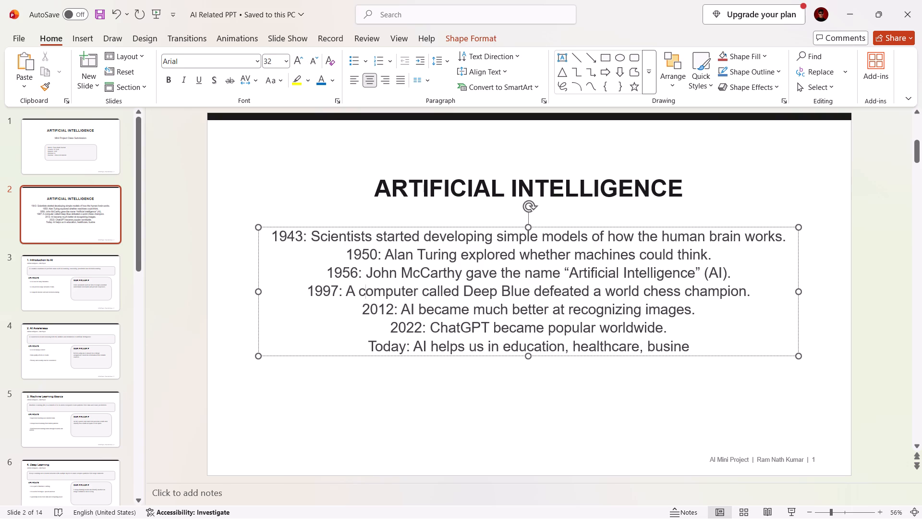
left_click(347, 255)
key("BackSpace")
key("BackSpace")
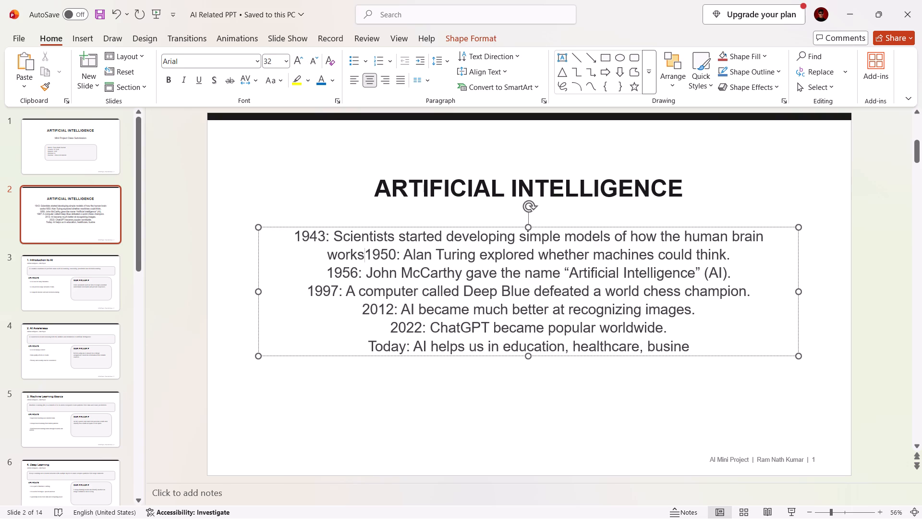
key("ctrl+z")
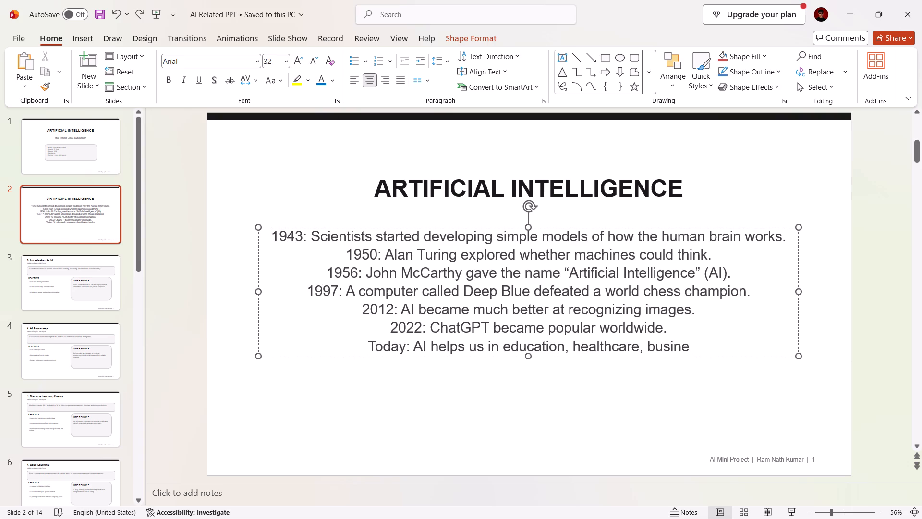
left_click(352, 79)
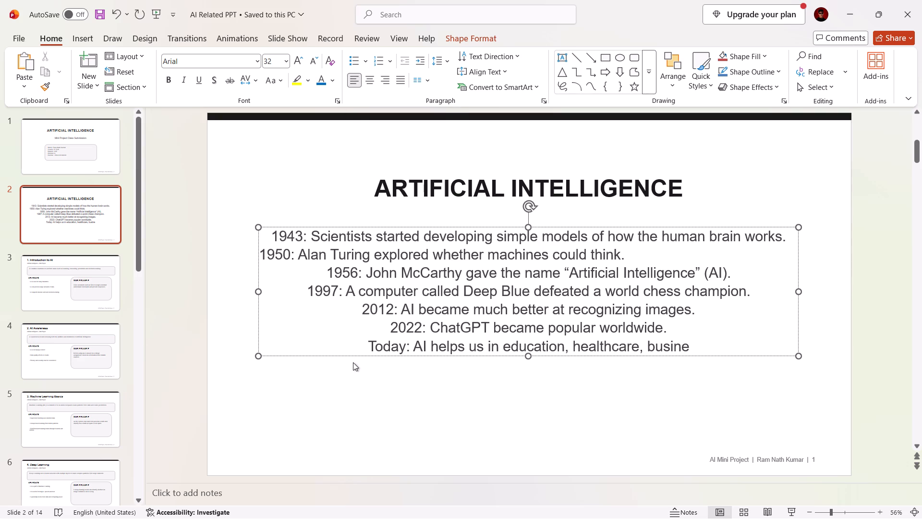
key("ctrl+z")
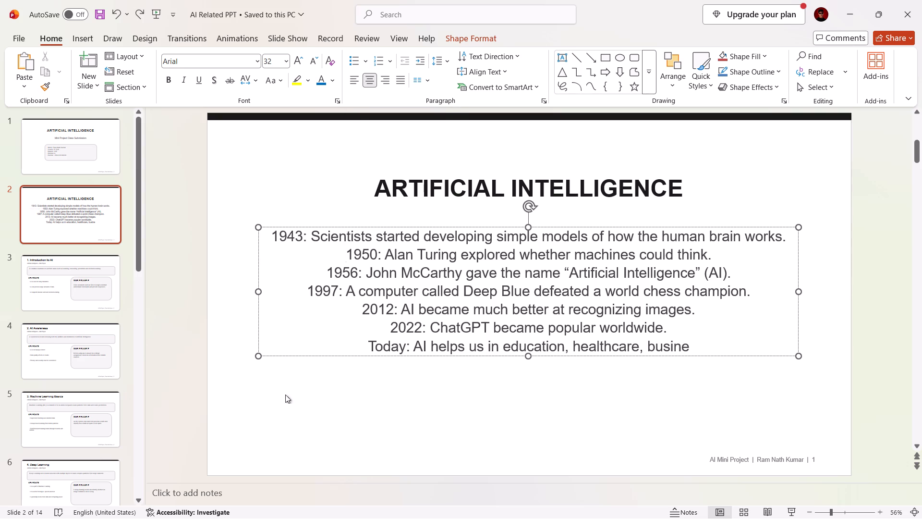
Left-align all lines of the AI history timeline text.
left_click(297, 343)
key("ctrl+a")
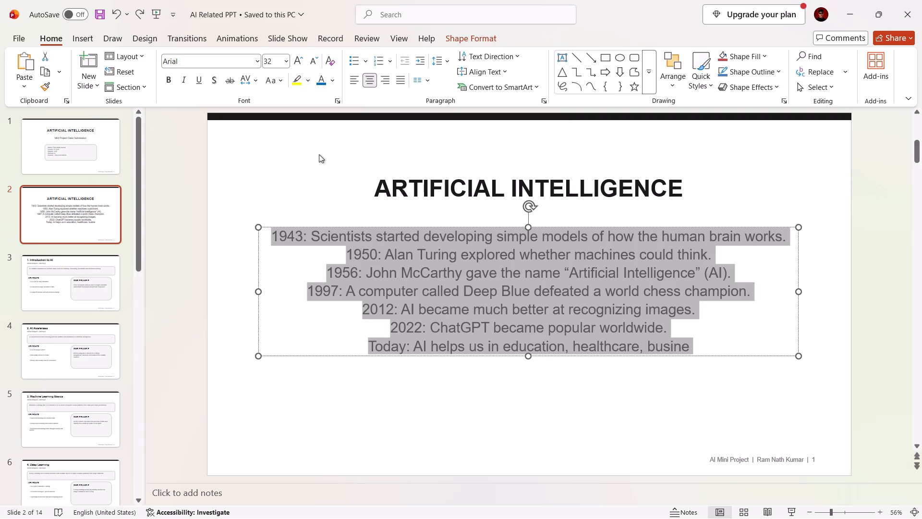
left_click(350, 80)
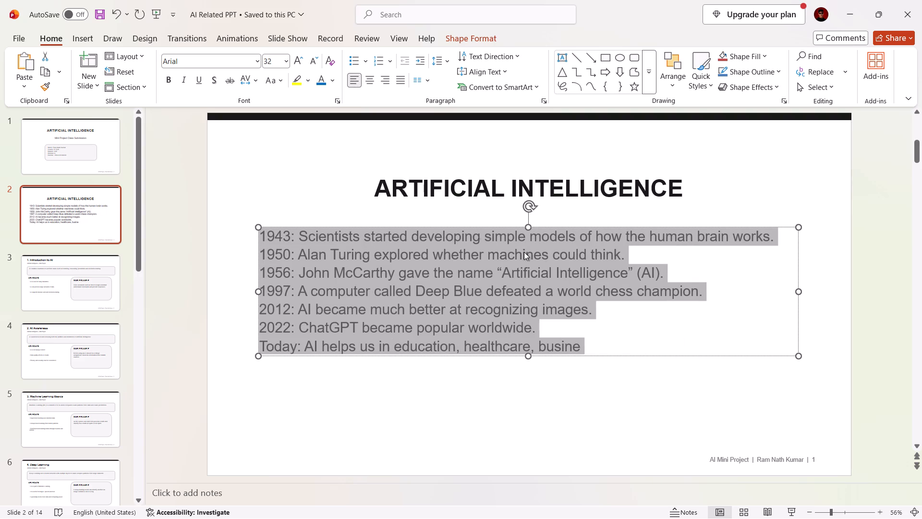
left_click(656, 340)
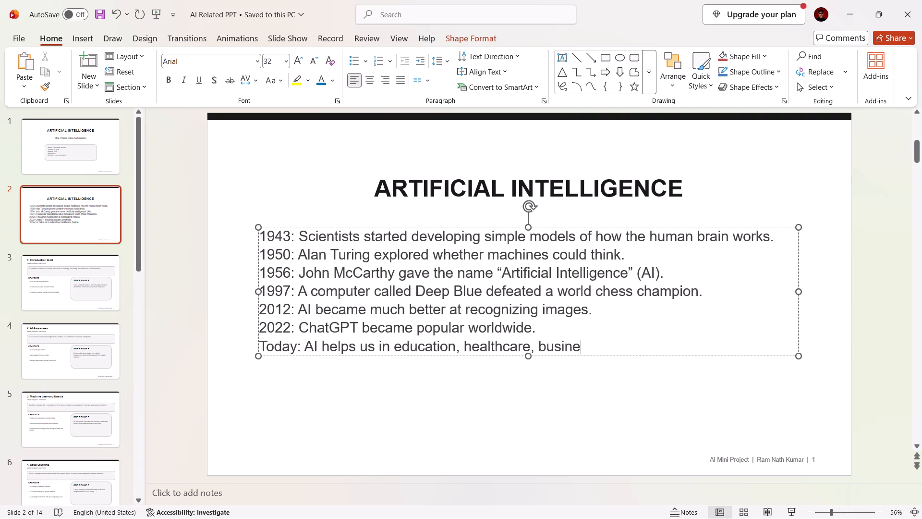
Widen the timeline text box slightly by extending its right edge.
left_click_drag(527, 357, 523, 379)
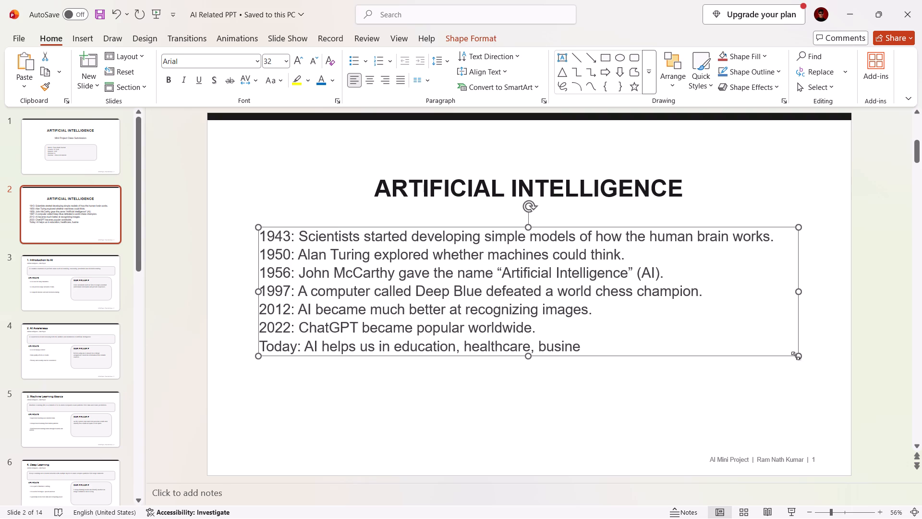
left_click_drag(795, 356, 814, 410)
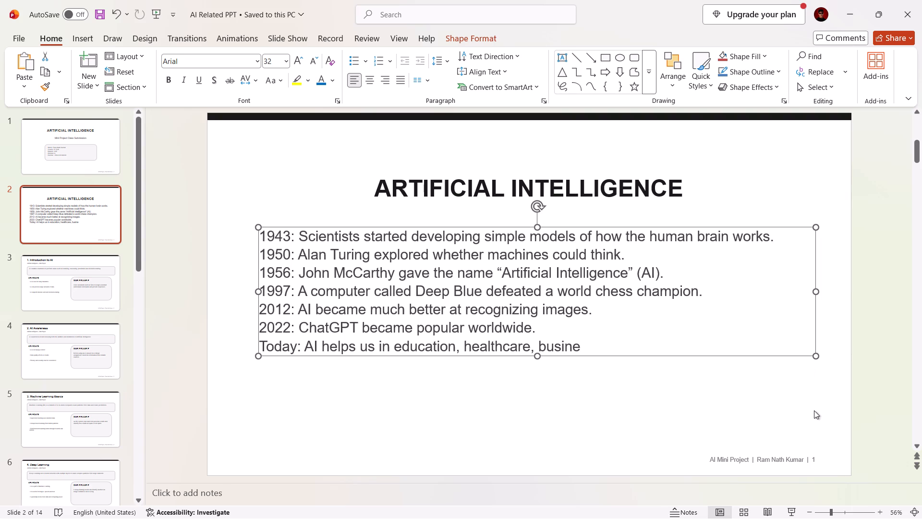
left_click(536, 226)
Insert a blank line after each of the 1943, 1950, 1956 and 1997 timeline entries.
left_click(773, 237)
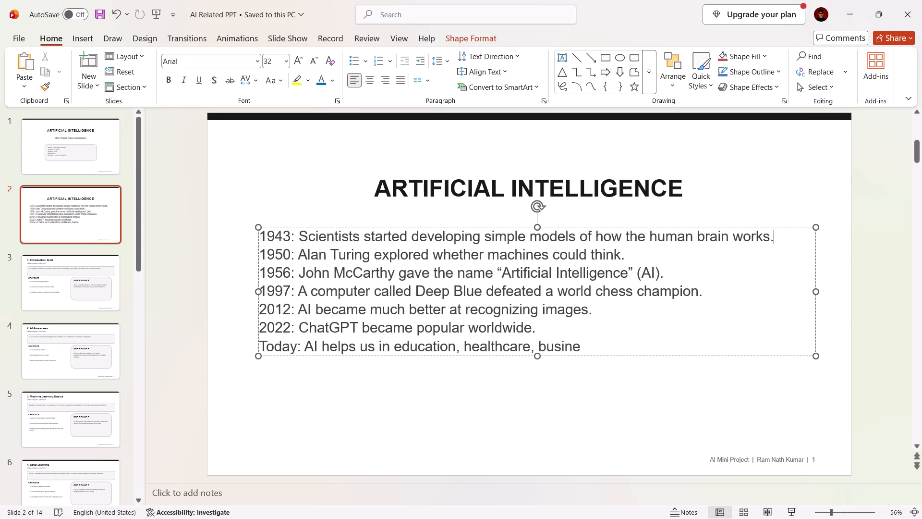
key("Return")
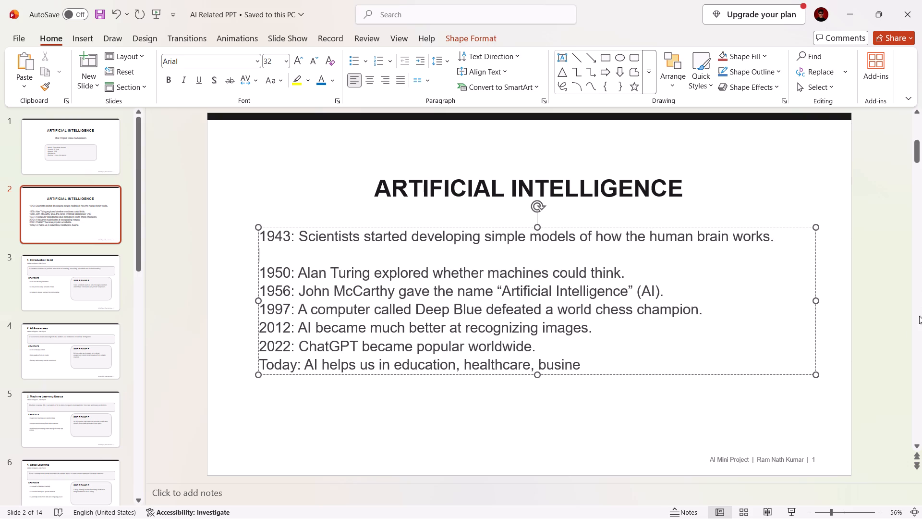
left_click(625, 276)
key("Return")
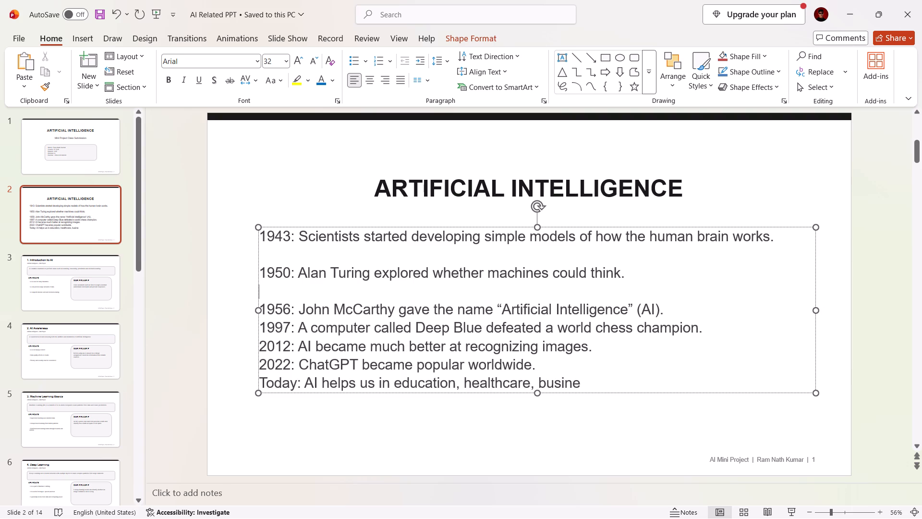
left_click(663, 310)
key("Return")
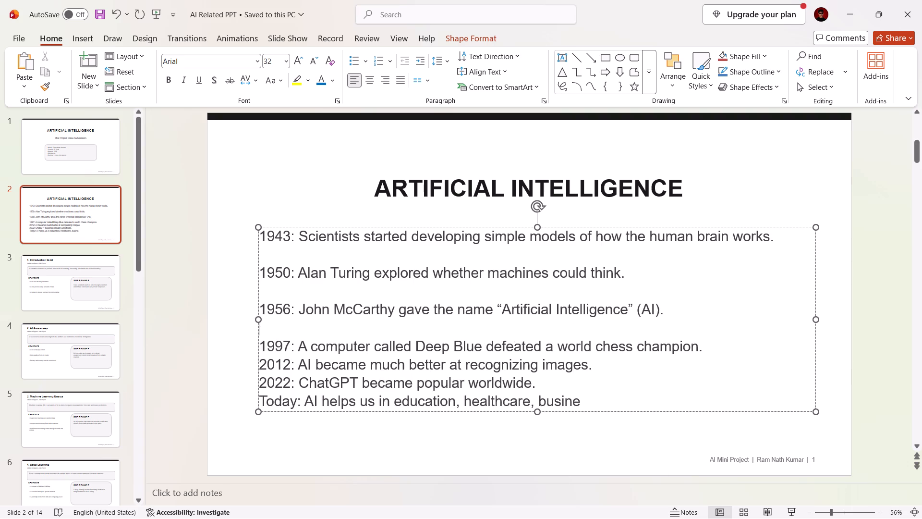
left_click(701, 349)
key("Return")
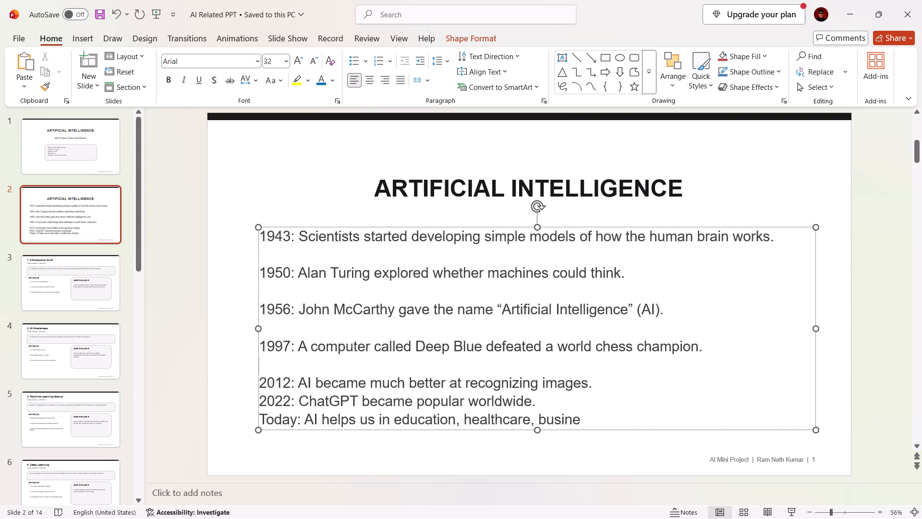
Delete the 1997 Deep Blue entry from the timeline along with its extra empty line.
left_click(260, 344)
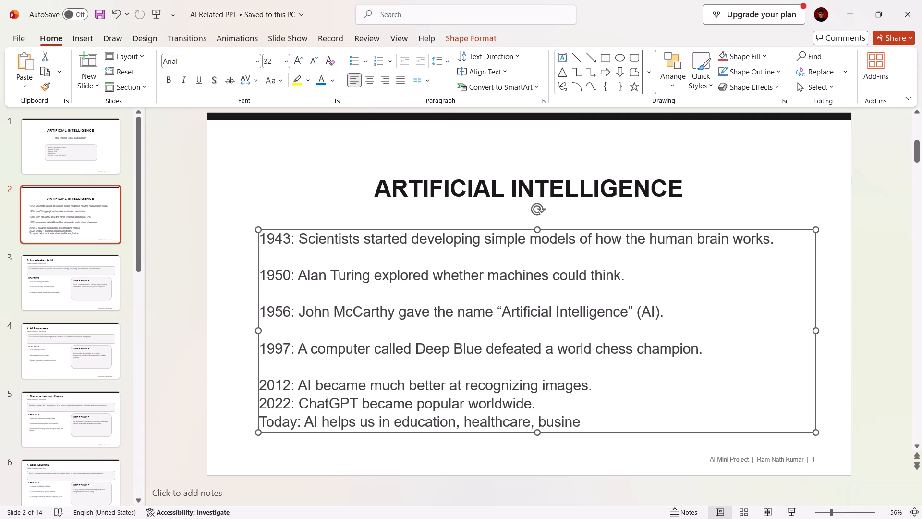
left_click_drag(261, 346, 499, 366)
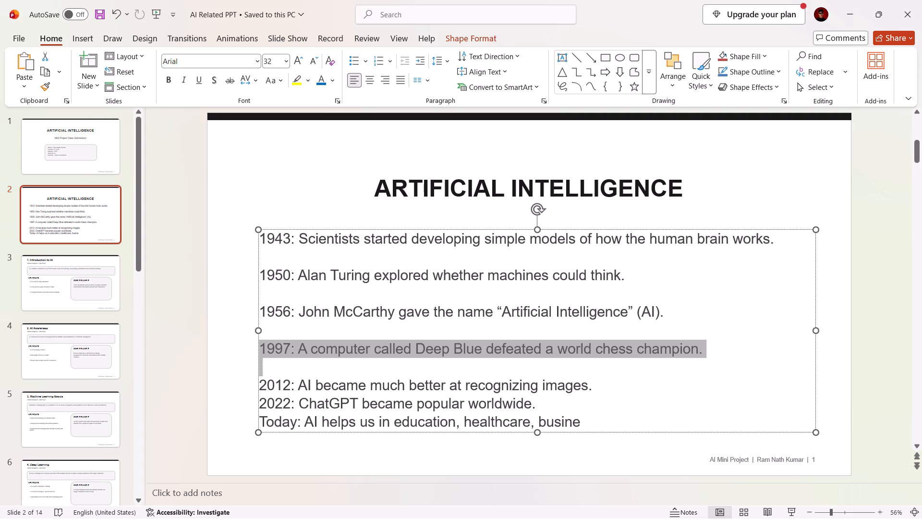
left_click_drag(499, 366, 524, 350)
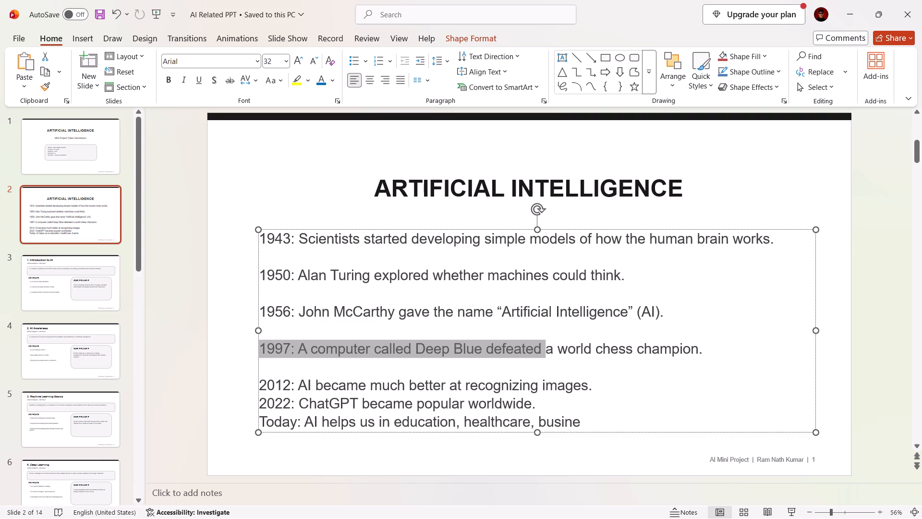
left_click_drag(524, 350, 707, 347)
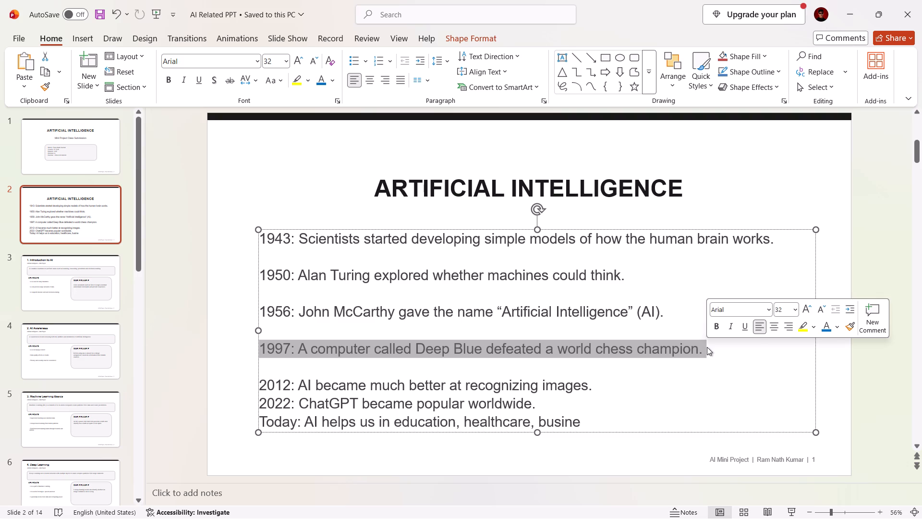
key("BackSpace")
key("BackSpace")
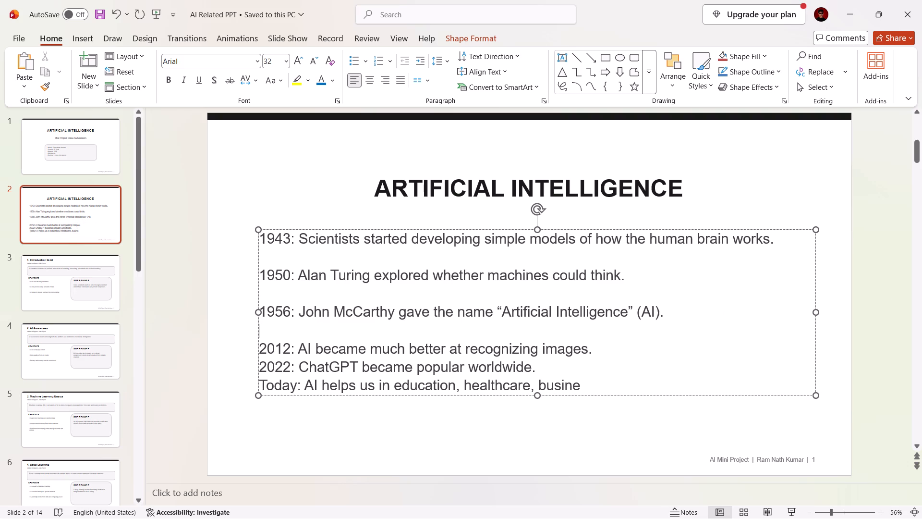
Insert a blank line after each of the 2012 and 2022 timeline entries.
left_click(592, 356)
key("Return")
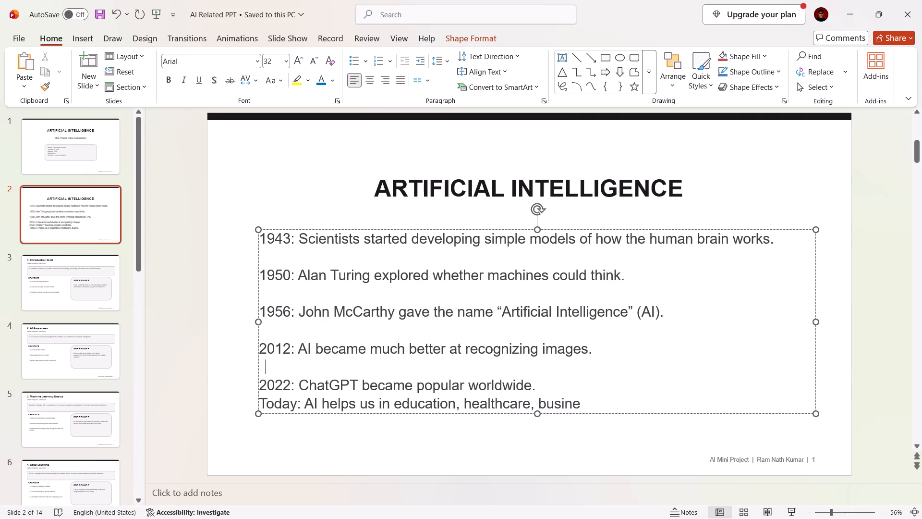
left_click(535, 383)
key("Return")
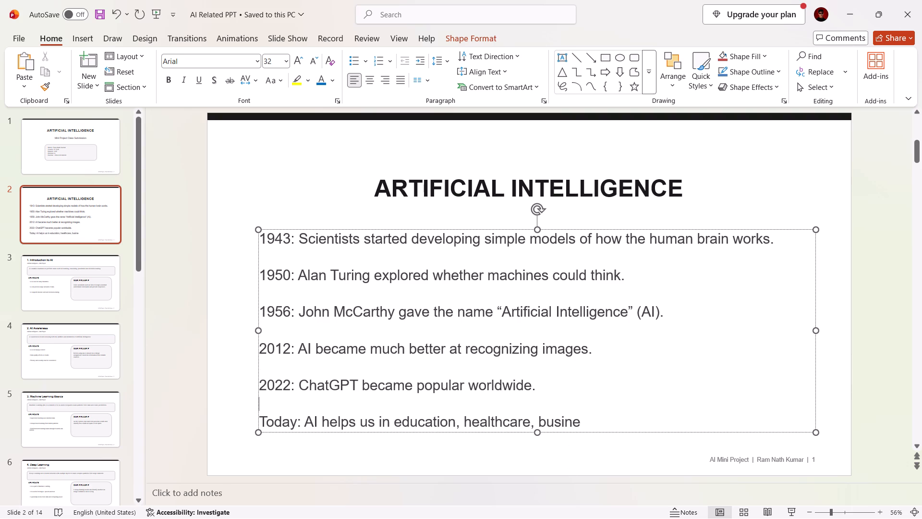
Left-align the title on slide 2 above the timeline.
left_click(625, 184)
left_click(351, 79)
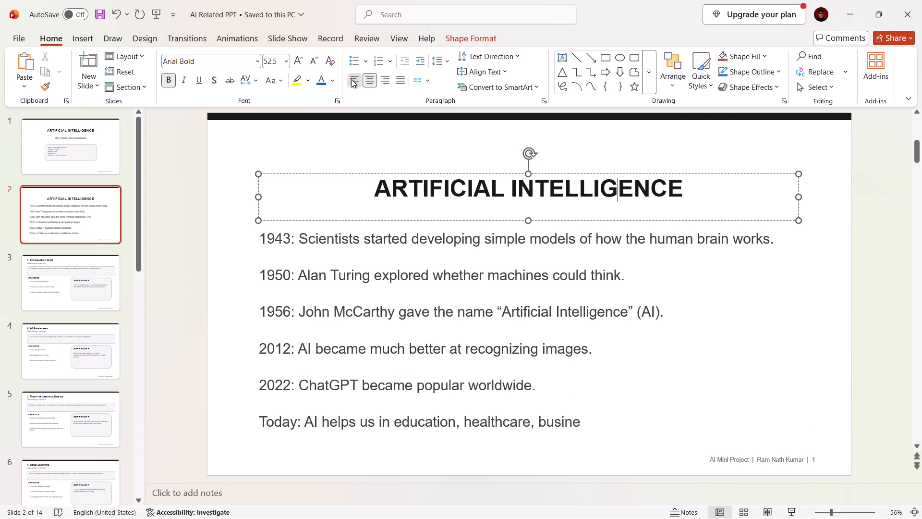
Replace the slide 2 title text with "HISTORY OF AI".
left_click(567, 188)
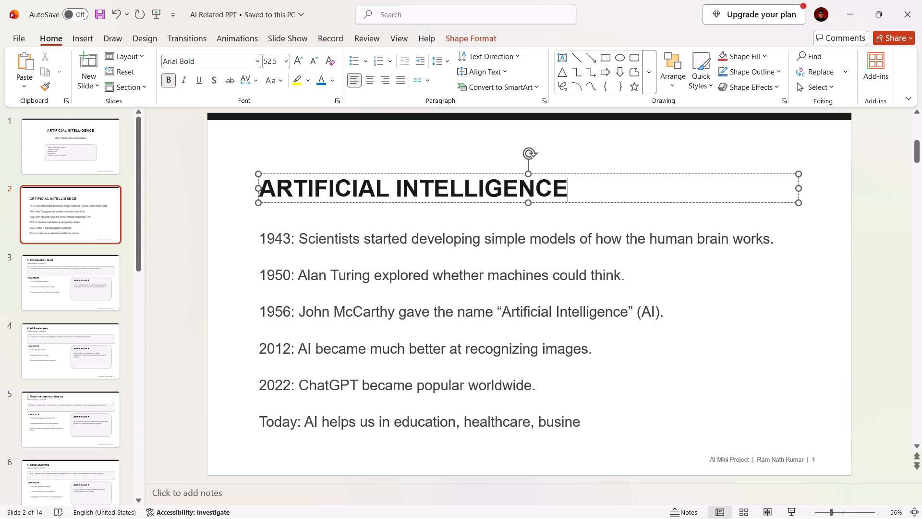
key("BackSpace")
key("BackSpace")
key("BackSpace")
key("BackSpace")
key("BackSpace")
key("BackSpace")
key("BackSpace")
key("BackSpace")
key("BackSpace")
key("BackSpace")
key("BackSpace")
key("BackSpace")
key("BackSpace")
key("BackSpace")
key("BackSpace")
key("BackSpace")
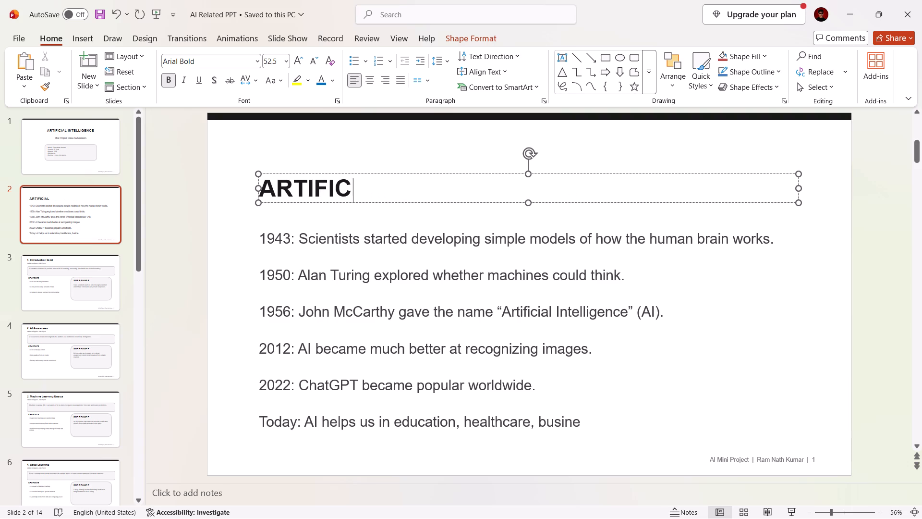
key("BackSpace")
key("BackSpace")
key("BackSpace")
key("BackSpace")
key("BackSpace")
key("BackSpace")
key("BackSpace")
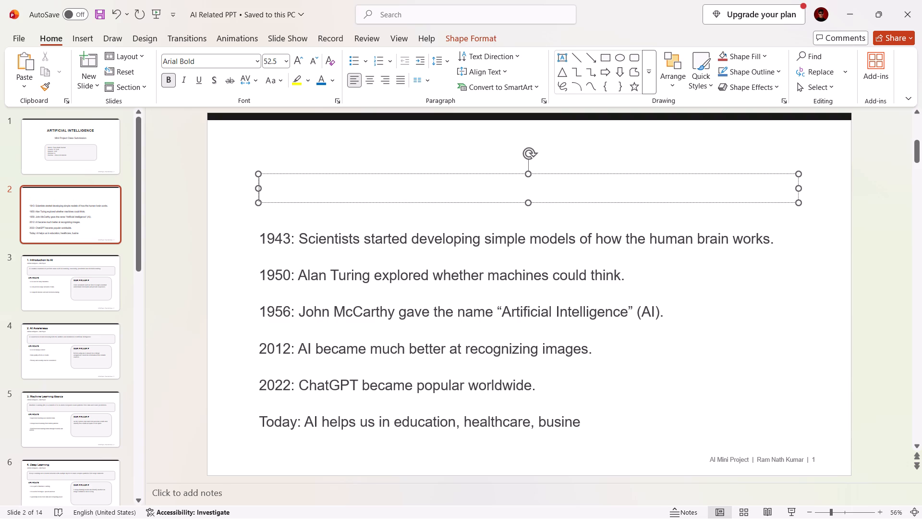
type("HISTRY")
key("space")
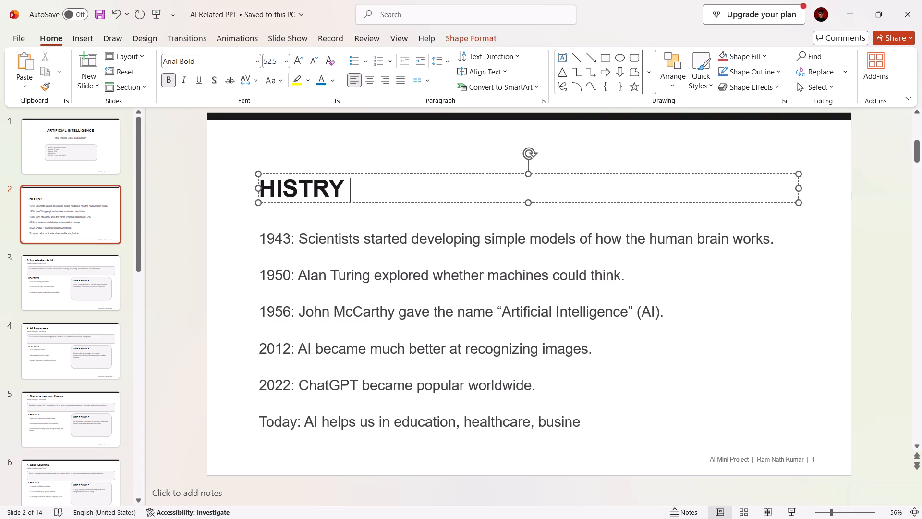
key("BackSpace")
key("BackSpace")
key("BackSpace")
key("BackSpace")
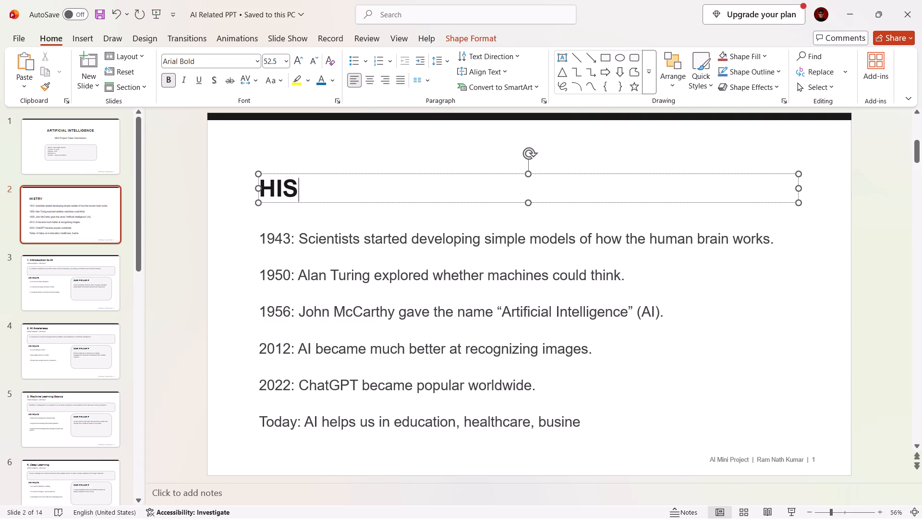
type("TORY")
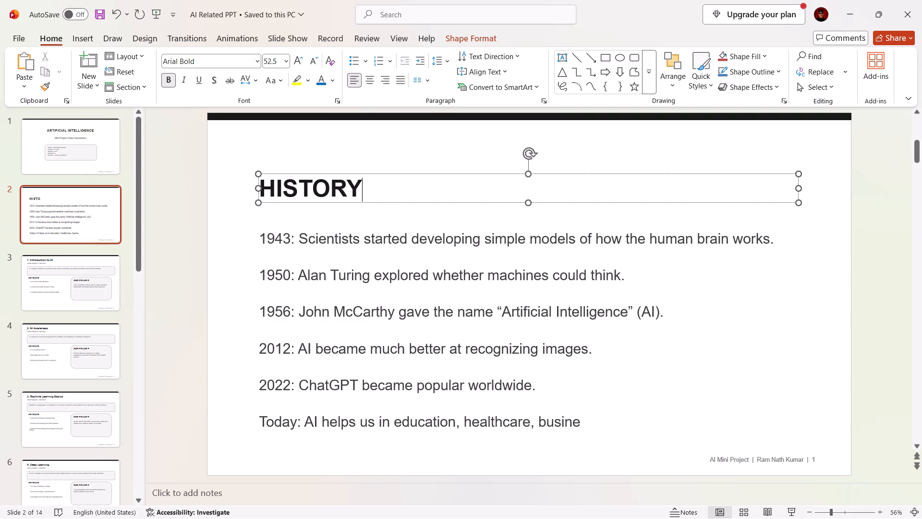
key("space")
type("OF")
key("space")
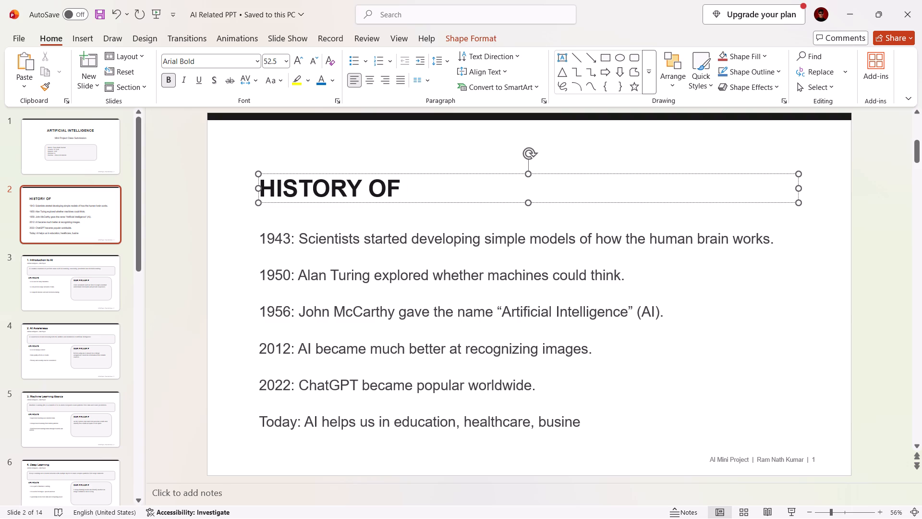
type("AI")
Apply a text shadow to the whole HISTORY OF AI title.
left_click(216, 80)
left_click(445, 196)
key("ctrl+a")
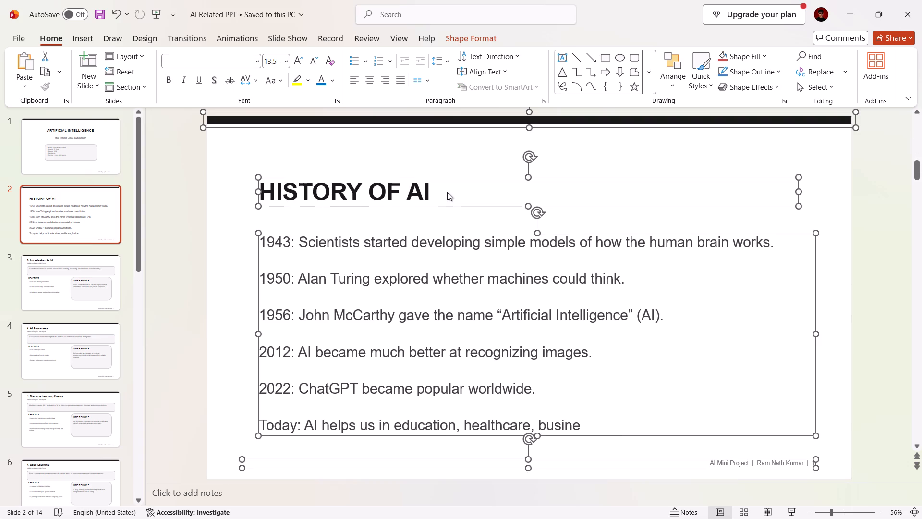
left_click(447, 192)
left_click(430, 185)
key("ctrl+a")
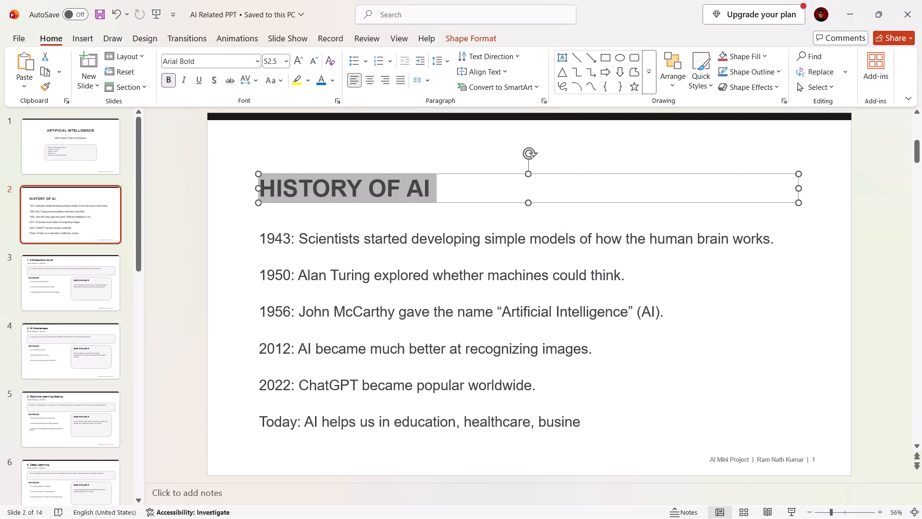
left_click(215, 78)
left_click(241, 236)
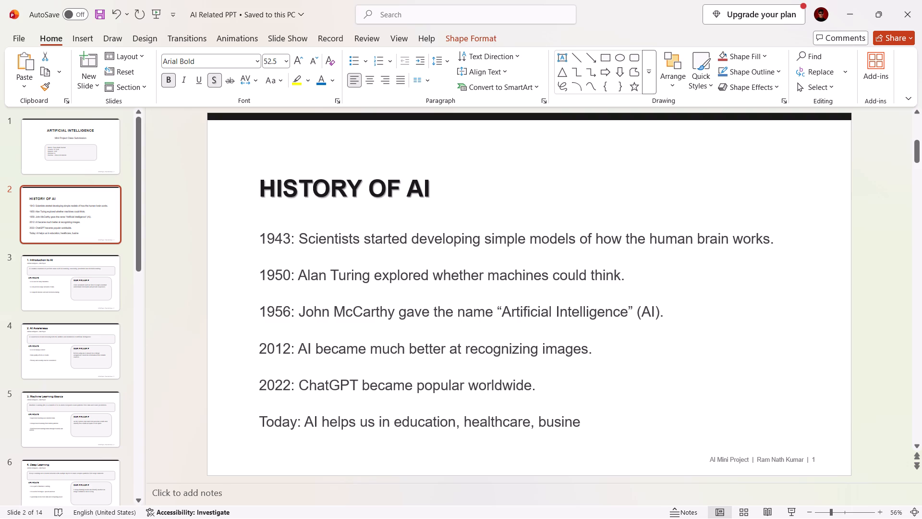
Change the font colour of the HISTORY OF AI title to the standard Blue.
left_click(361, 186)
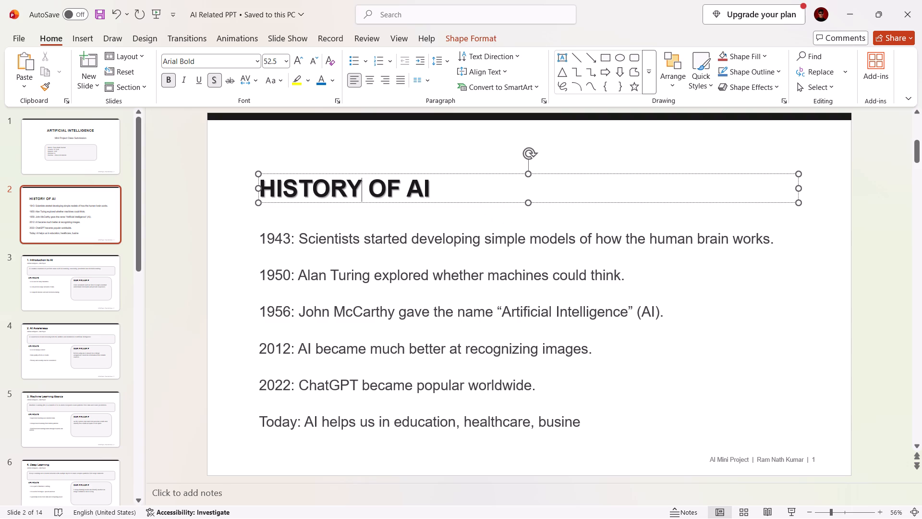
key("ctrl+a")
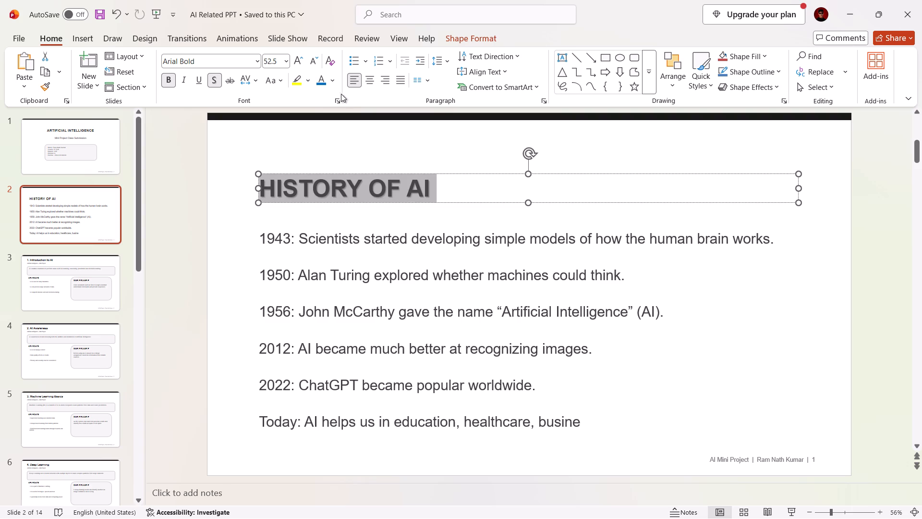
left_click(332, 80)
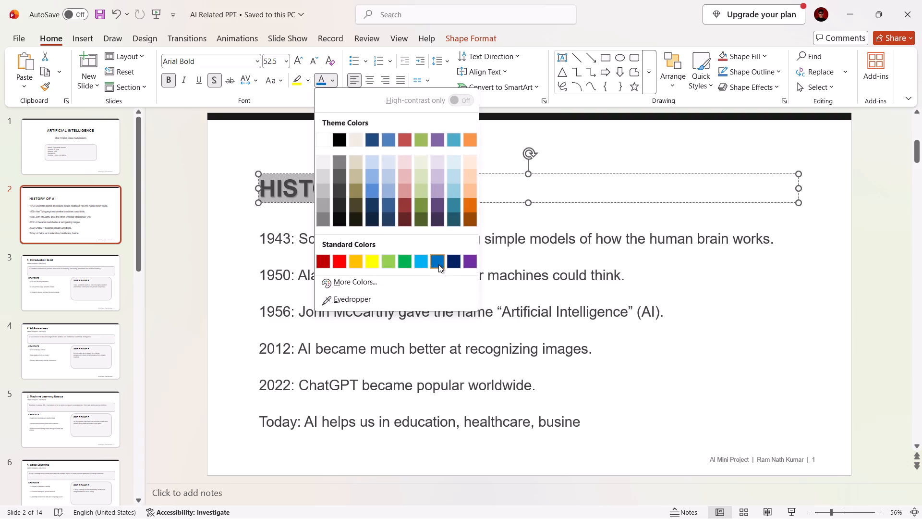
left_click(438, 264)
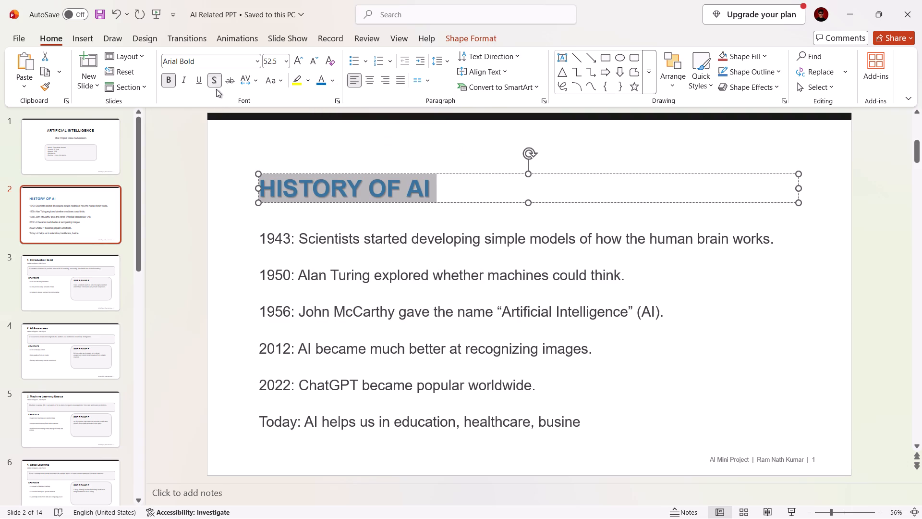
Remove the text shadow and bold formatting from the HISTORY OF AI title.
left_click(217, 83)
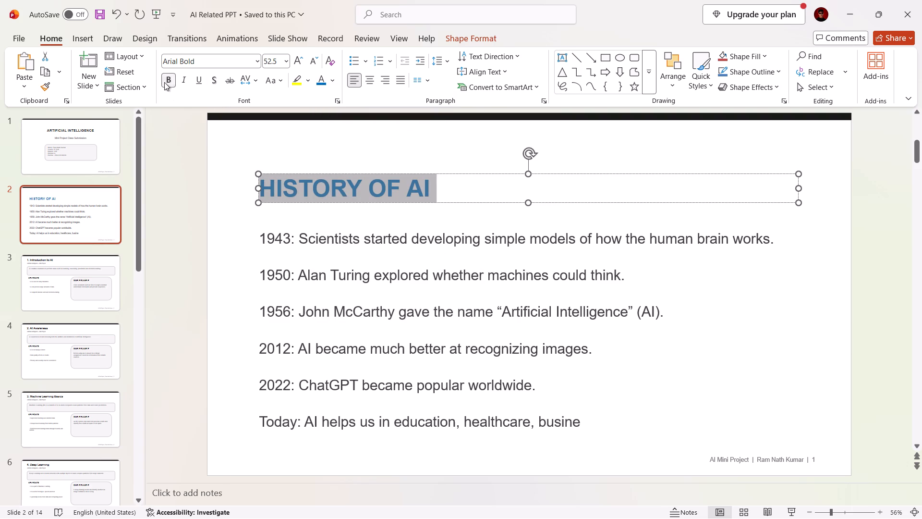
left_click(166, 79)
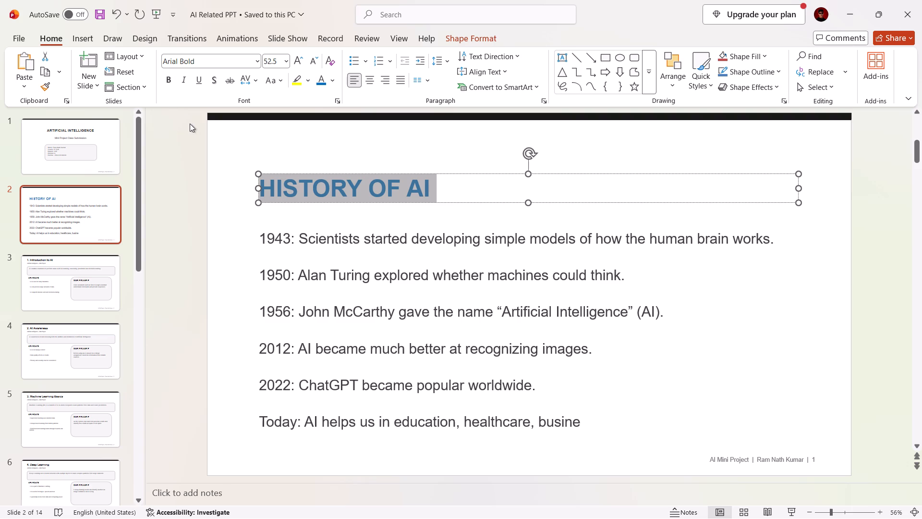
left_click(196, 132)
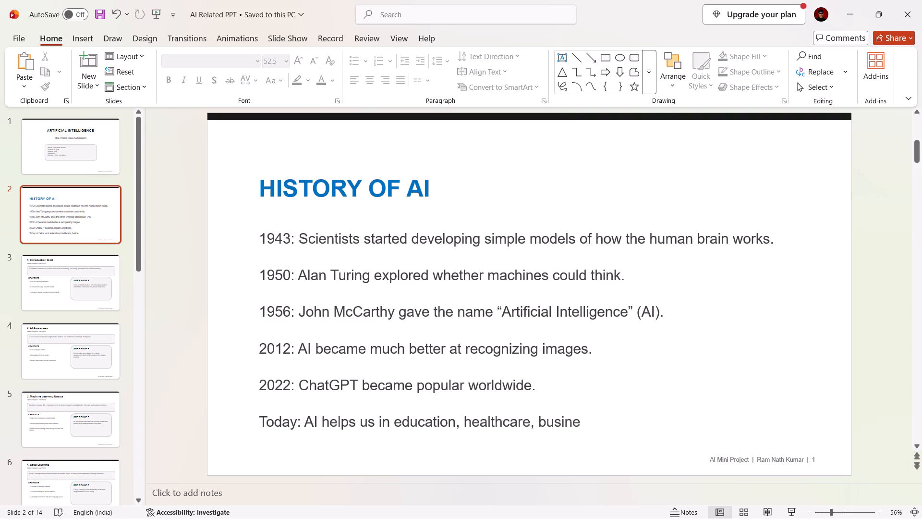
Apply a text shadow to the blue HISTORY OF AI title.
left_click(315, 192)
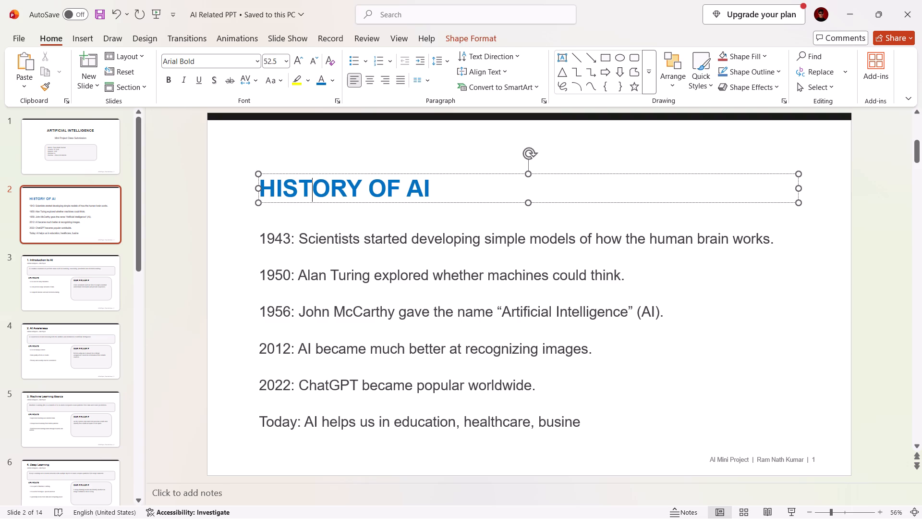
key("ctrl+a")
left_click(215, 77)
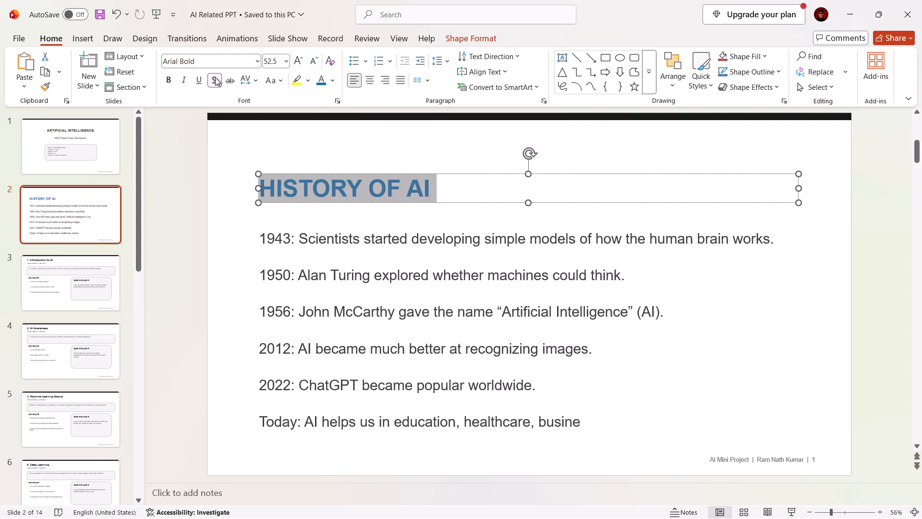
left_click(239, 199)
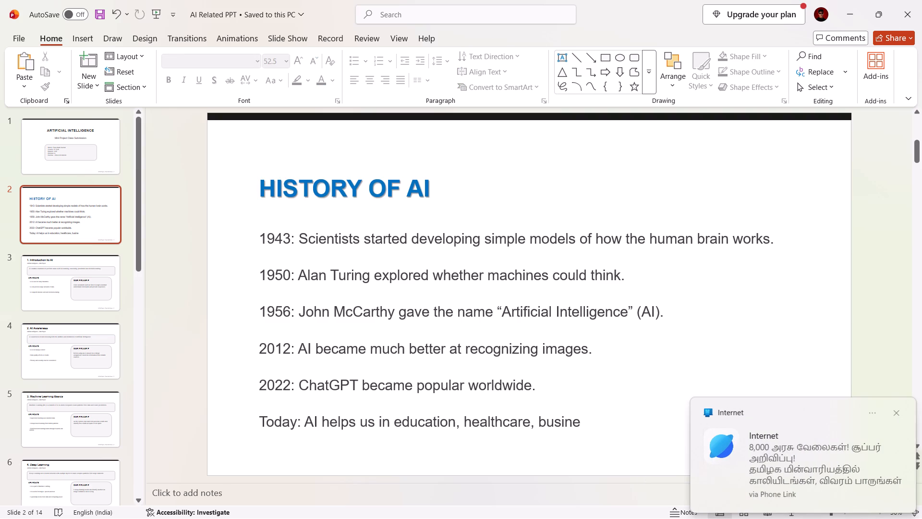
Dismiss the pop-up notification covering the corner of the slide.
left_click(699, 345)
left_click(631, 449)
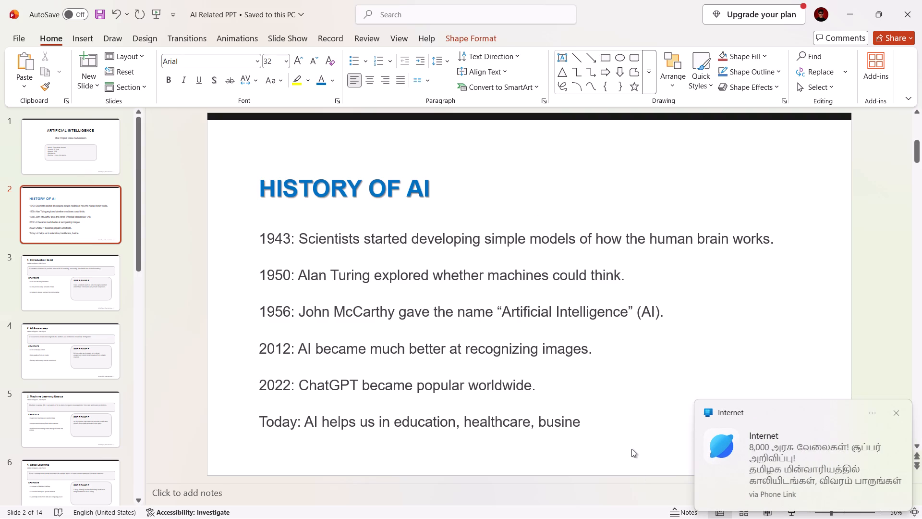
left_click(895, 409)
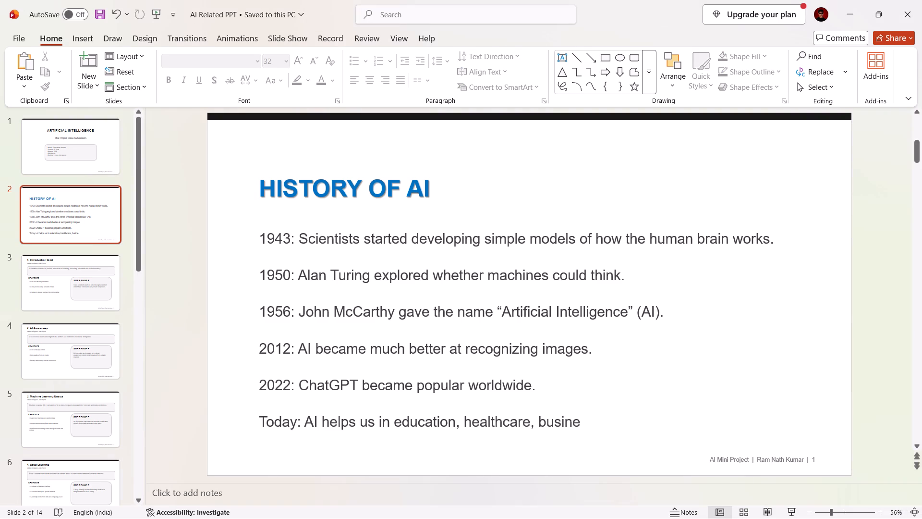
Go back to the title slide and look over the slide thumbnails.
scroll(648, 330, "up", 3)
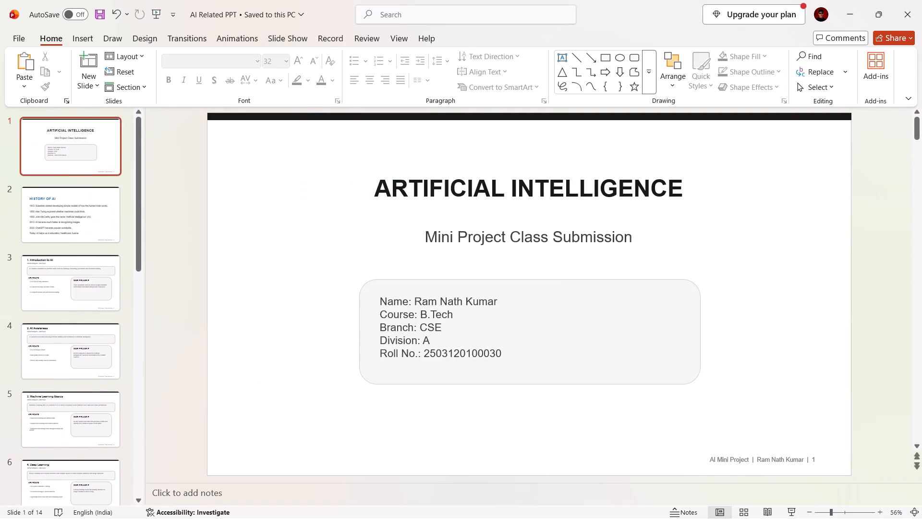
scroll(302, 283, "up", 3)
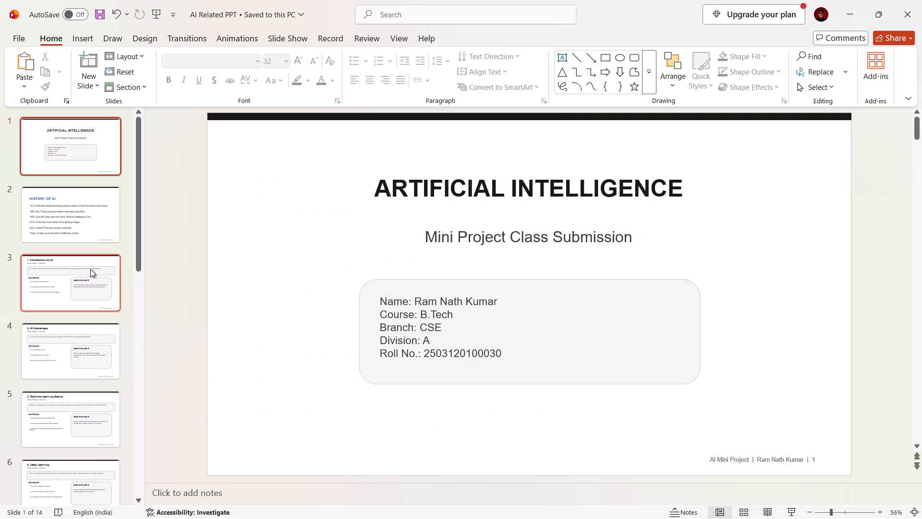
scroll(90, 269, "down", 7)
scroll(90, 269, "up", 9)
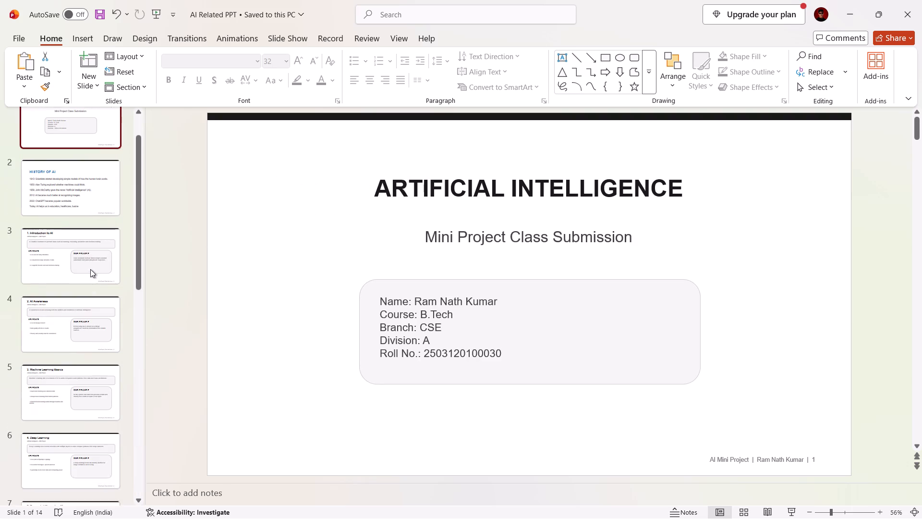
scroll(90, 269, "up", 1)
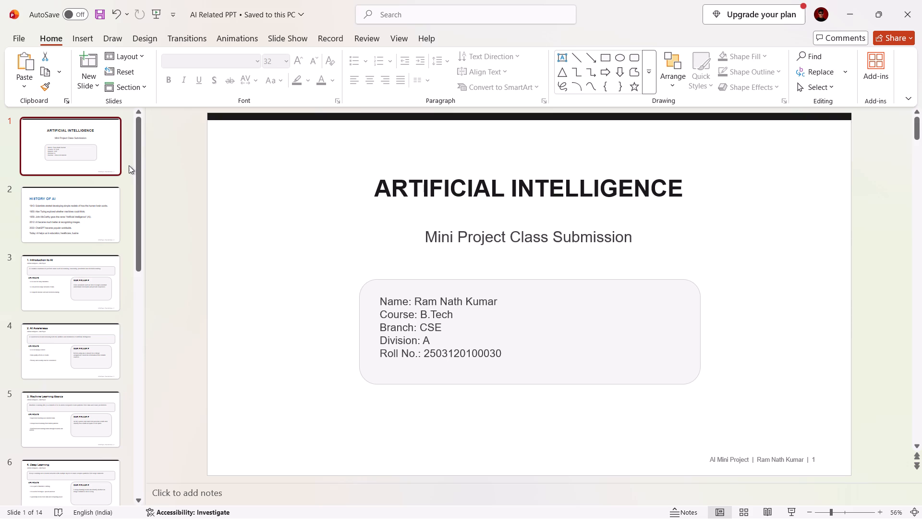
left_click_drag(6, 154, 11, 154)
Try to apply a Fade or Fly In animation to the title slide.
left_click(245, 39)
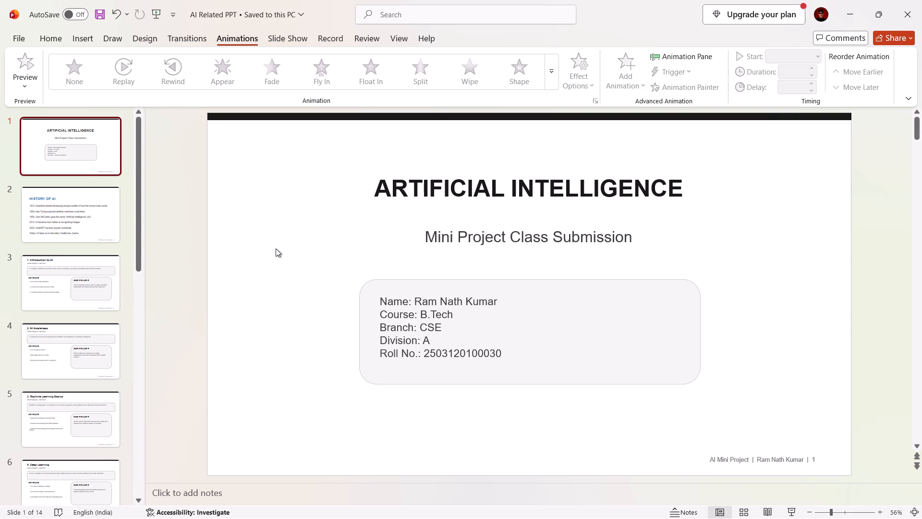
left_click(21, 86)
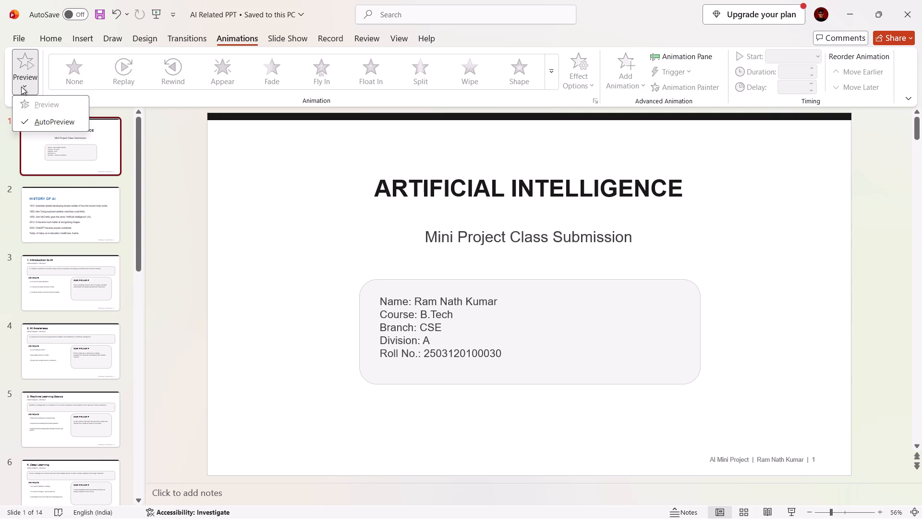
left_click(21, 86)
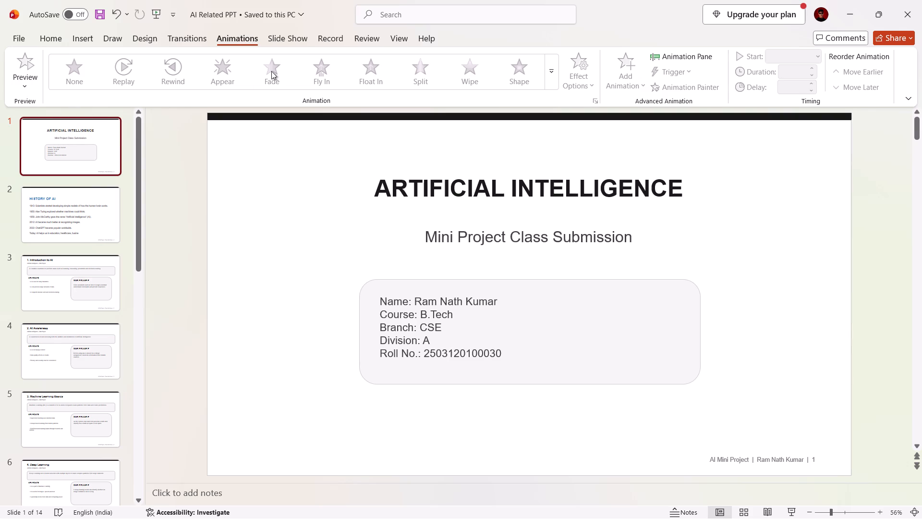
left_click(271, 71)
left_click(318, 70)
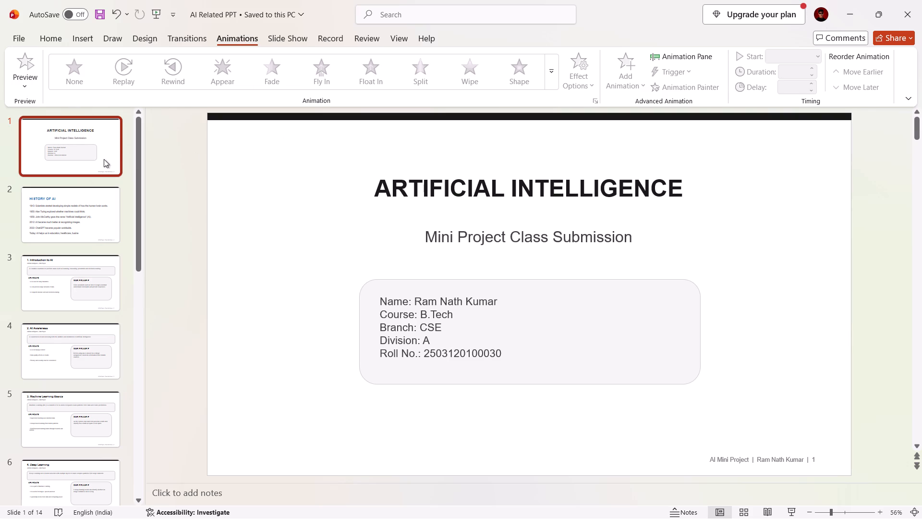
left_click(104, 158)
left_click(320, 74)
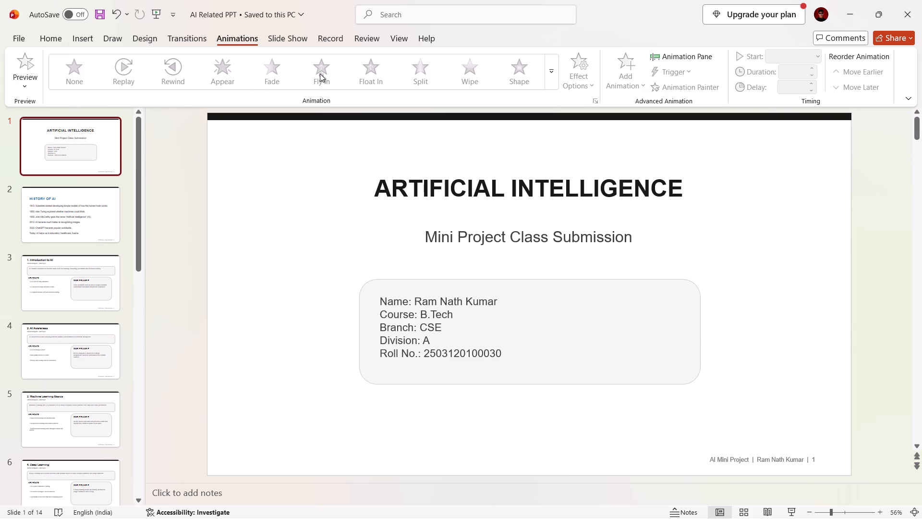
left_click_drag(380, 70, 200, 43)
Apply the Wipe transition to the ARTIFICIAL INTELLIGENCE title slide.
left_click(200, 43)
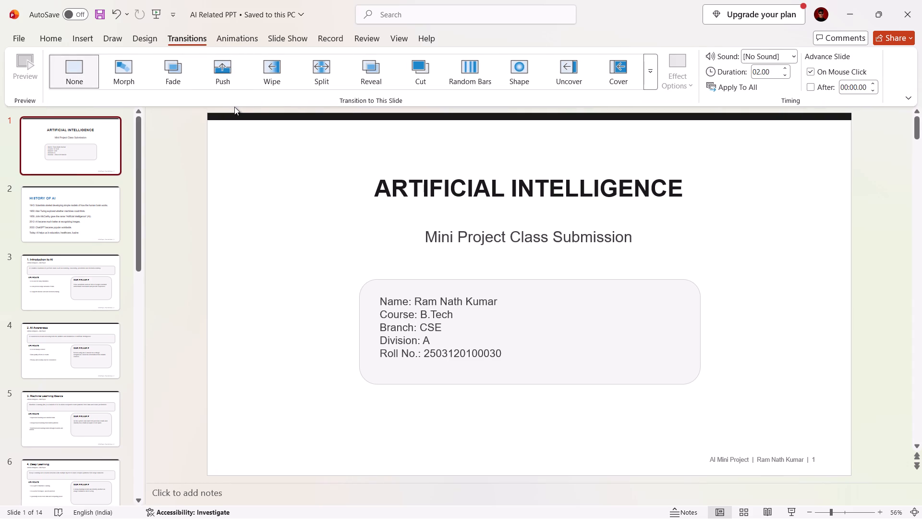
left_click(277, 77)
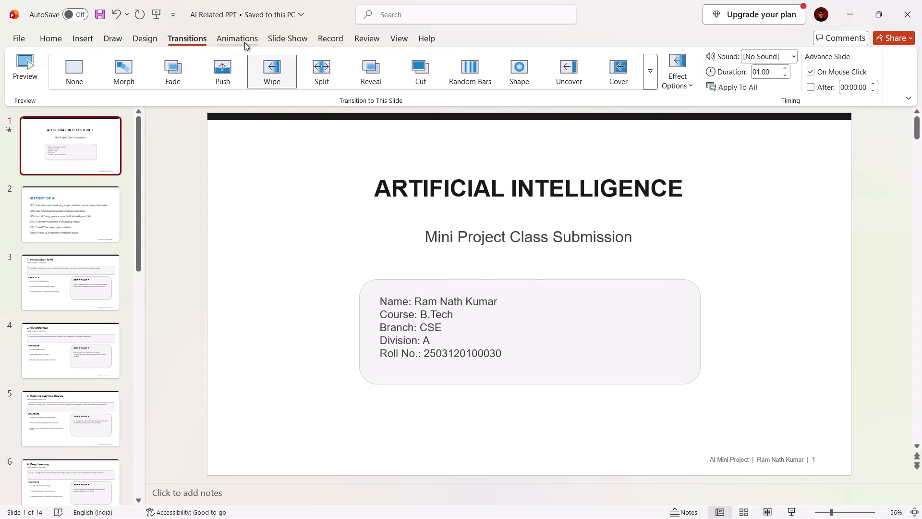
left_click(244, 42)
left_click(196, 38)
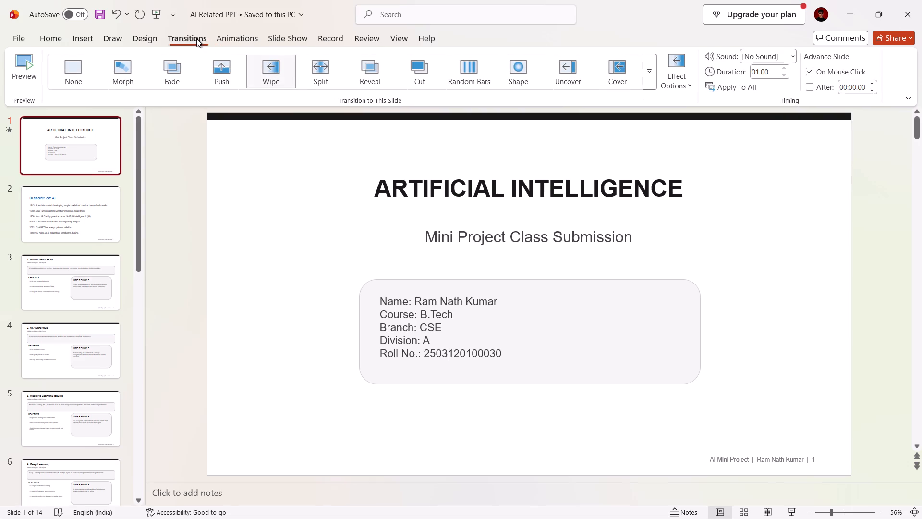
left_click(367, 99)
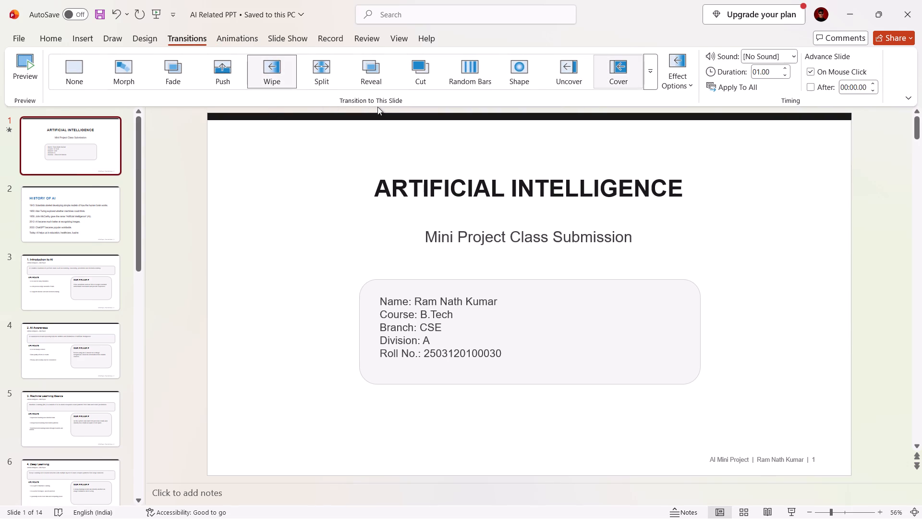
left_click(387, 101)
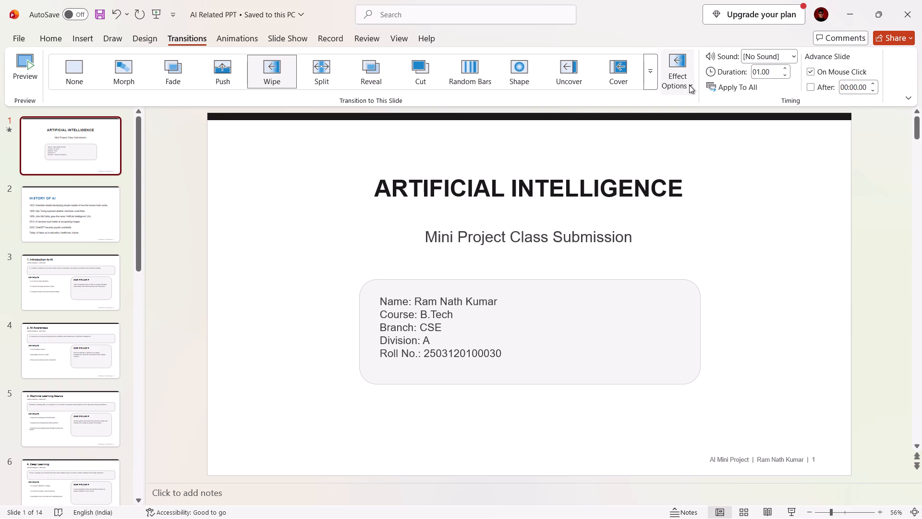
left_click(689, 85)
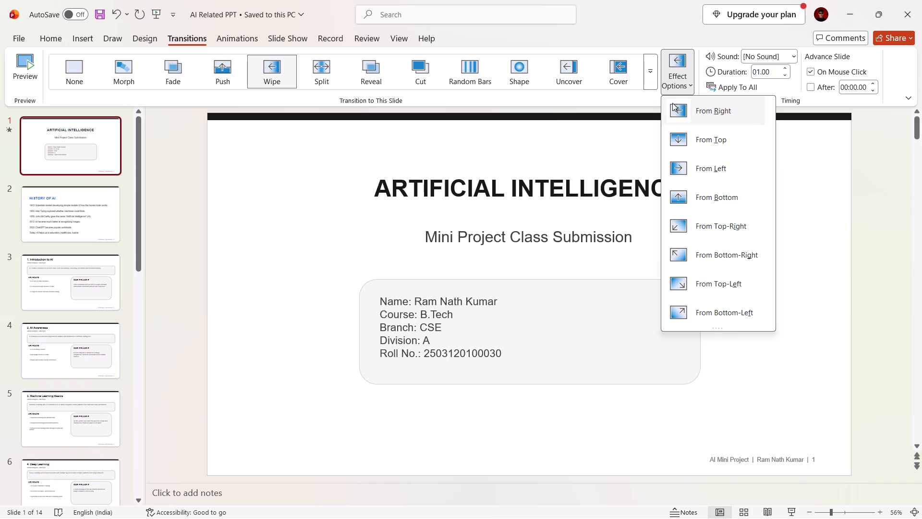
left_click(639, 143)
Set the title slide's transition to Random and replay its effect several times.
left_click(645, 74)
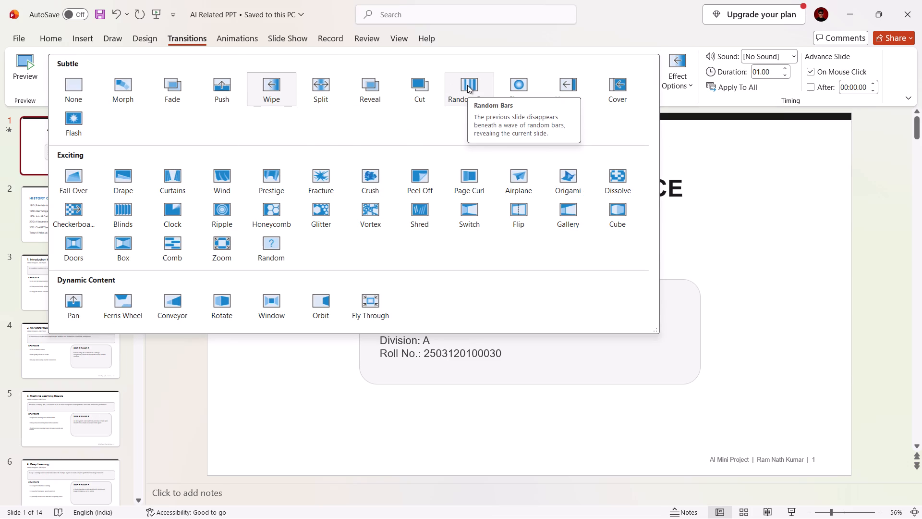
left_click(275, 243)
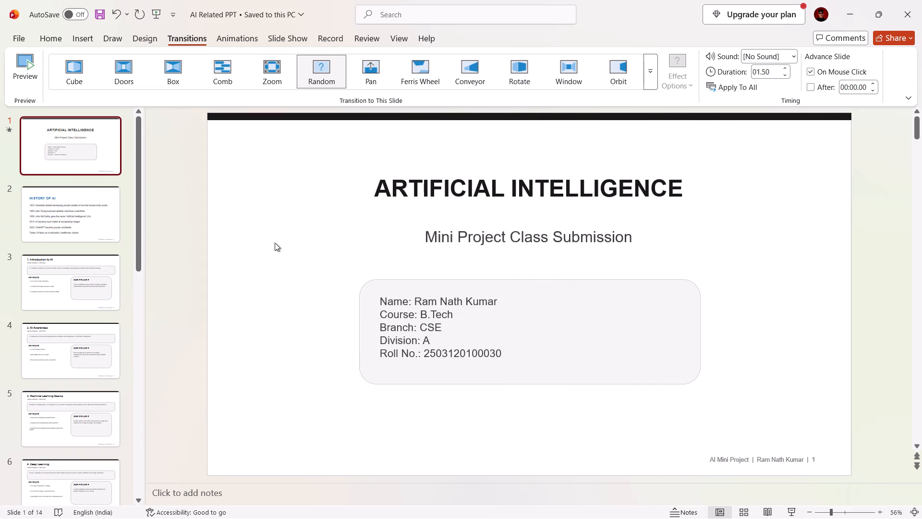
left_click(96, 223)
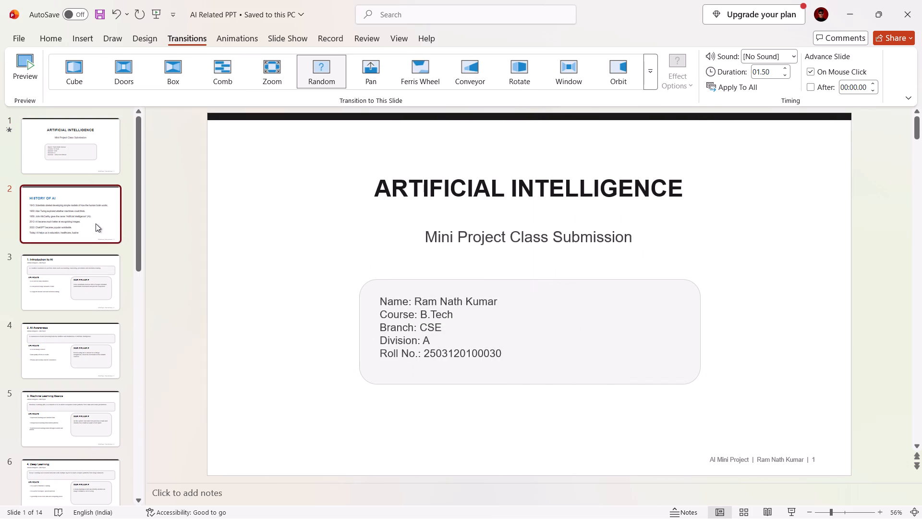
left_click(102, 159)
left_click(332, 74)
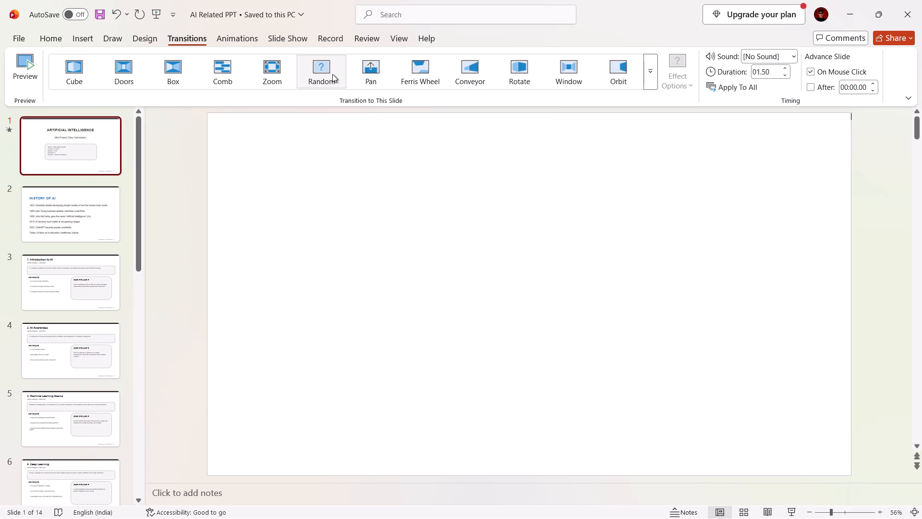
left_click(332, 74)
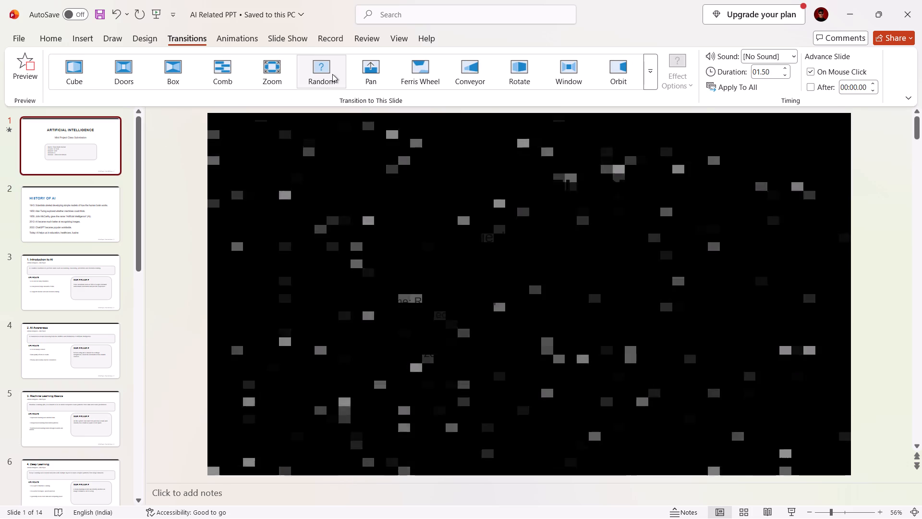
left_click(332, 74)
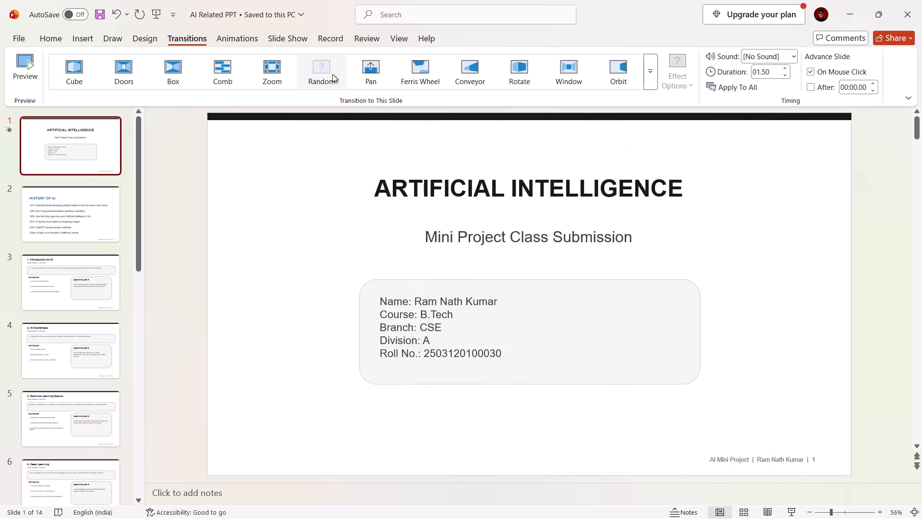
left_click(332, 74)
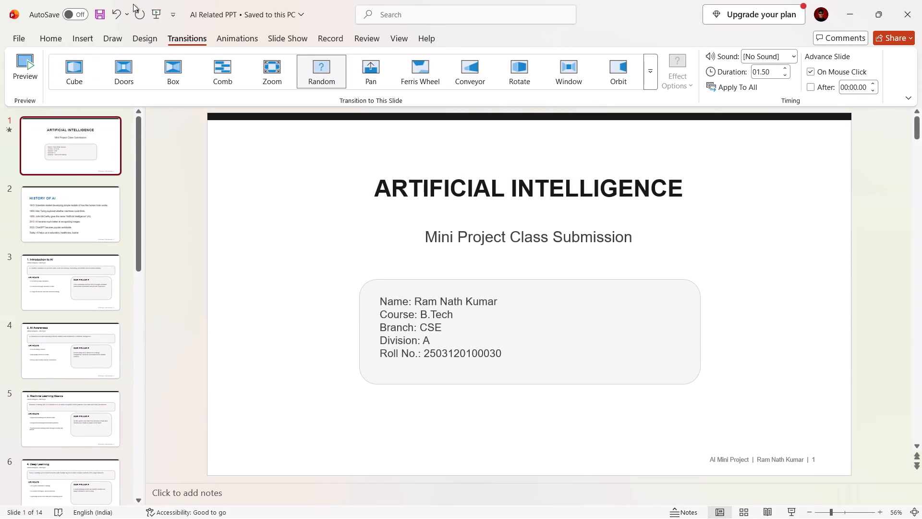
Play the slide show from the title slide to check the change to the HISTORY OF AI slide, and return to editing.
left_click(154, 13)
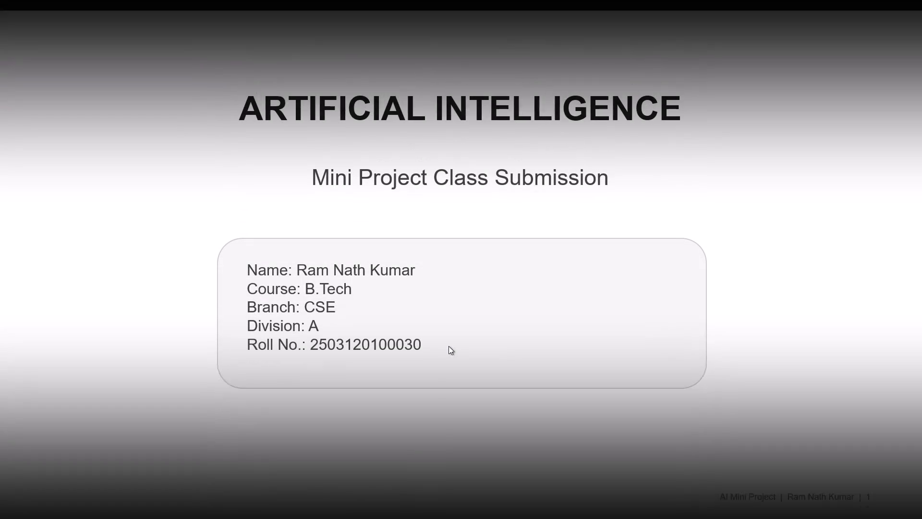
key("Right")
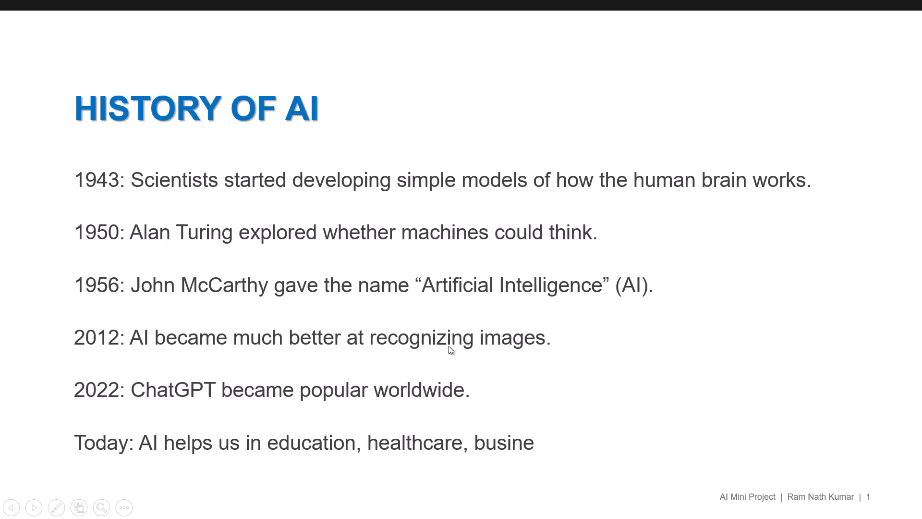
key("Right")
key("Left")
key("Left")
key("Left")
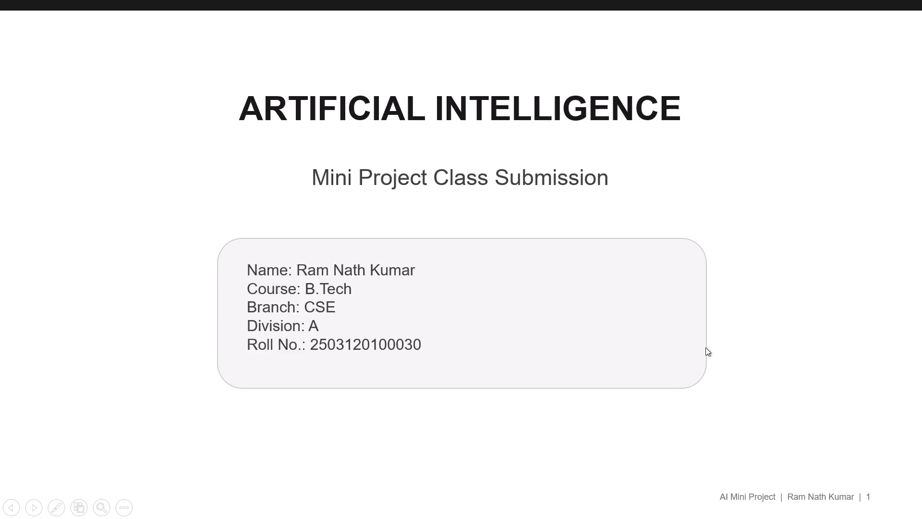
key("Escape")
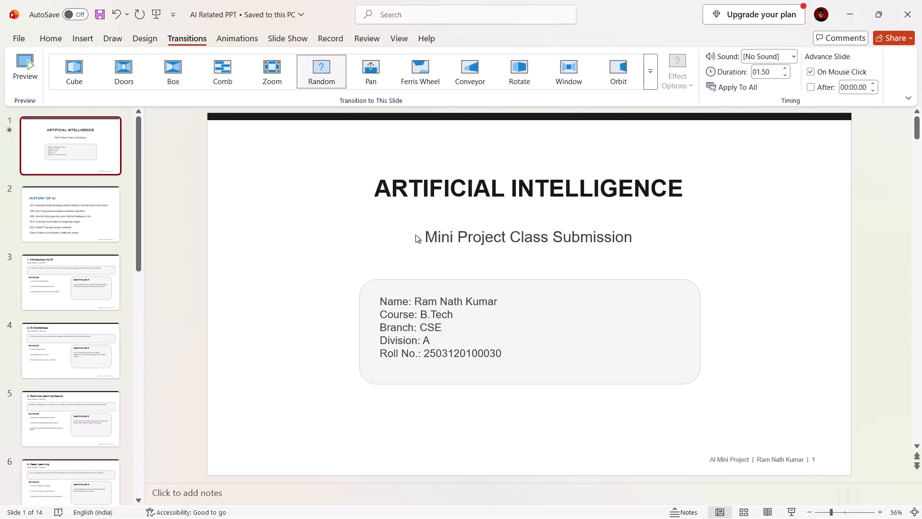
Apply the title slide's Random transition with its 01.50 duration to all slides.
left_click(340, 71)
left_click(732, 89)
Play the slide show from the title slide through THANK YOU to check the Random transitions, and return to editing.
left_click(157, 12)
key("Right")
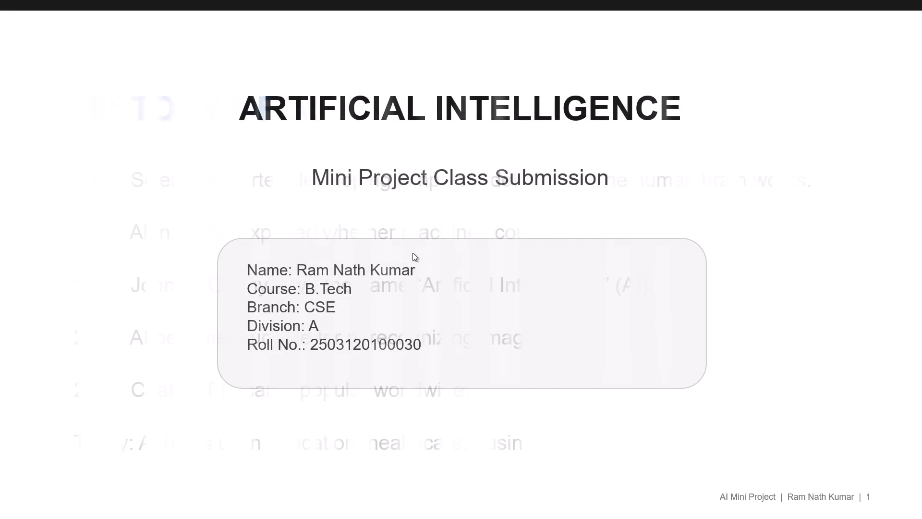
key("Right")
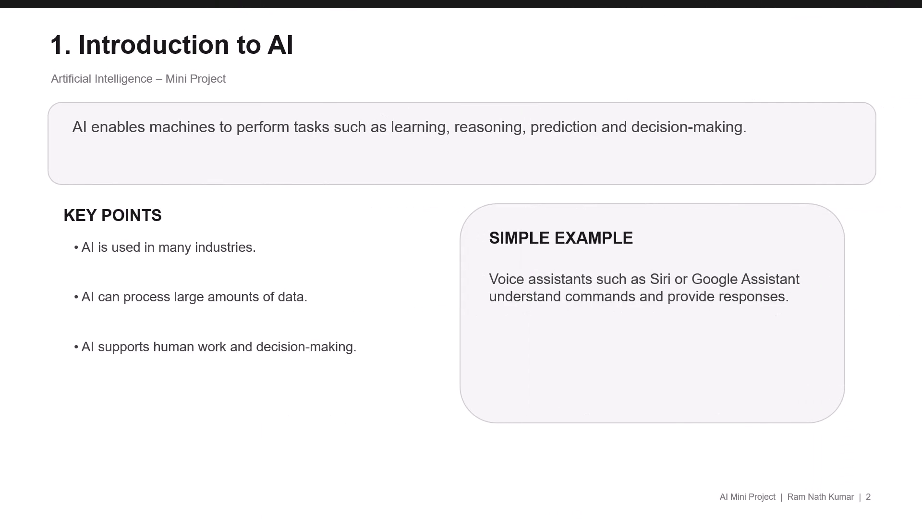
key("Right")
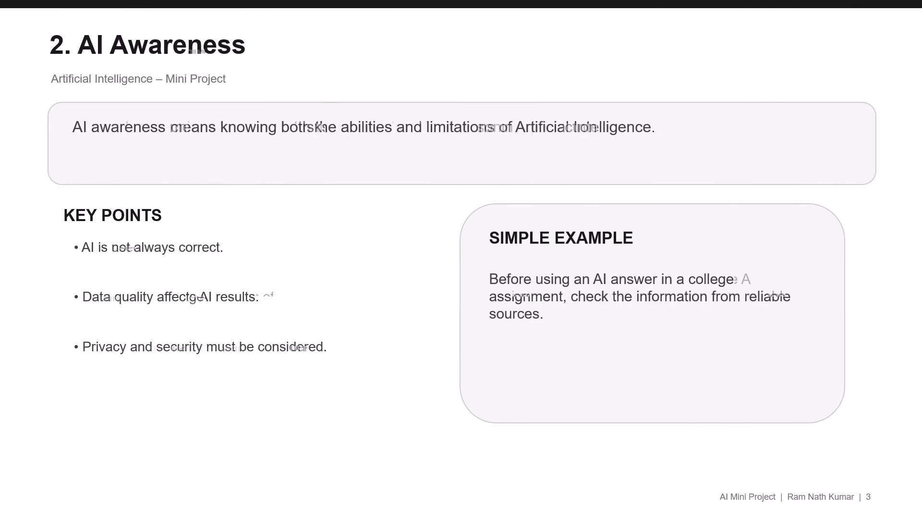
key("Right")
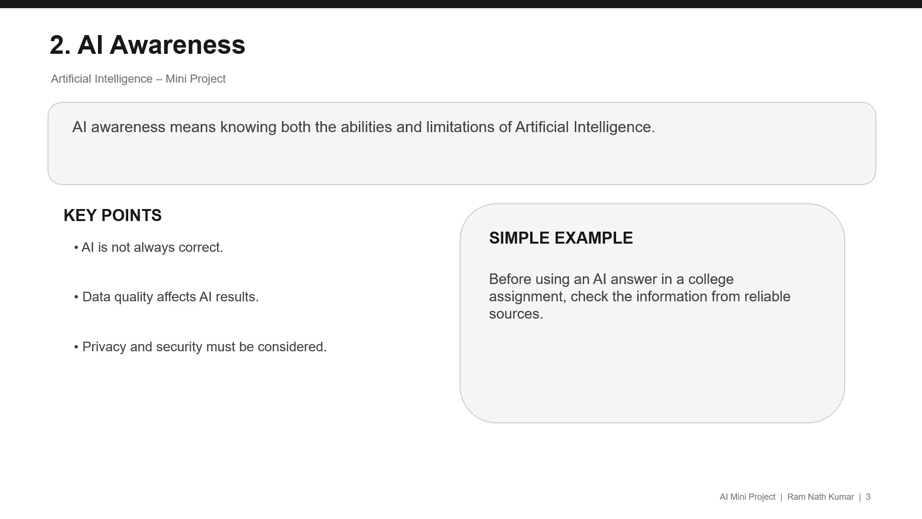
key("Right")
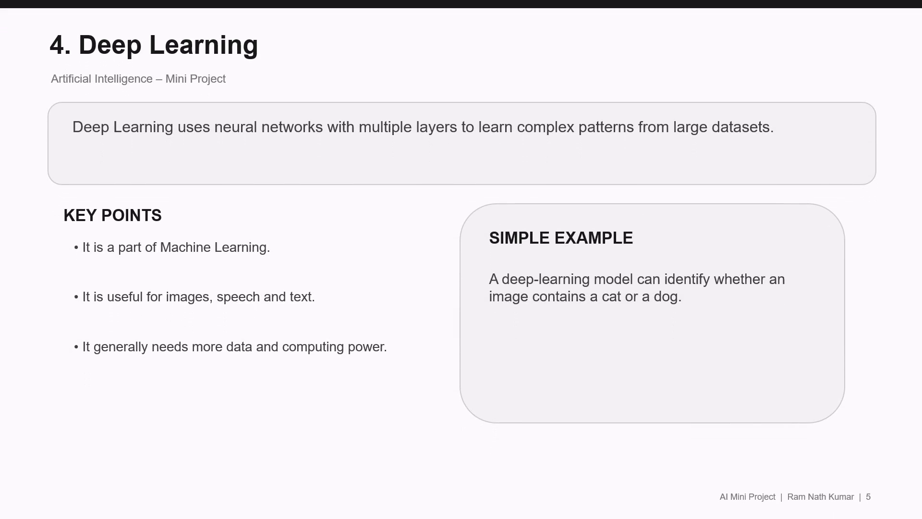
key("Right")
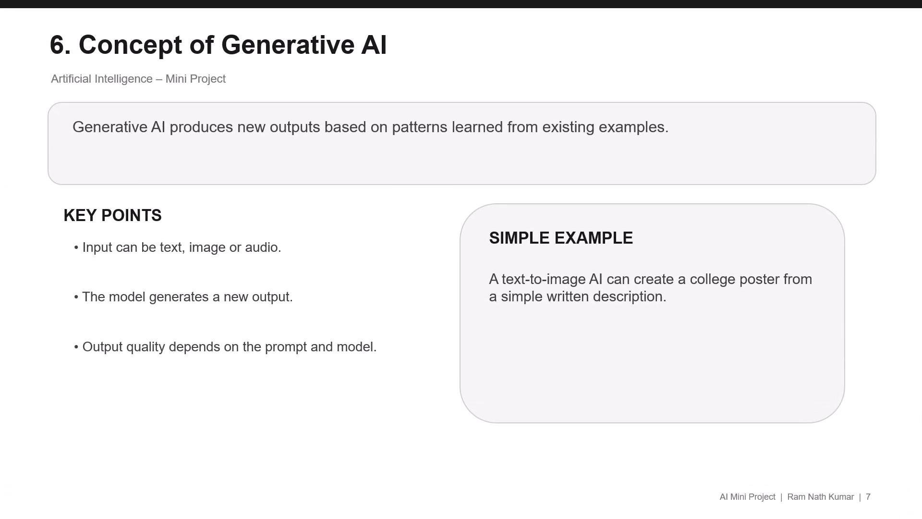
key("Right")
key("Right")
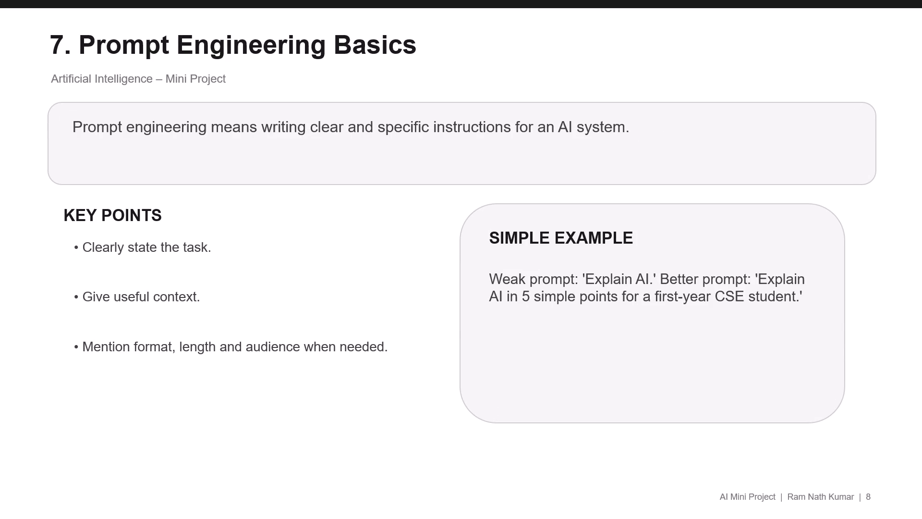
key("Right")
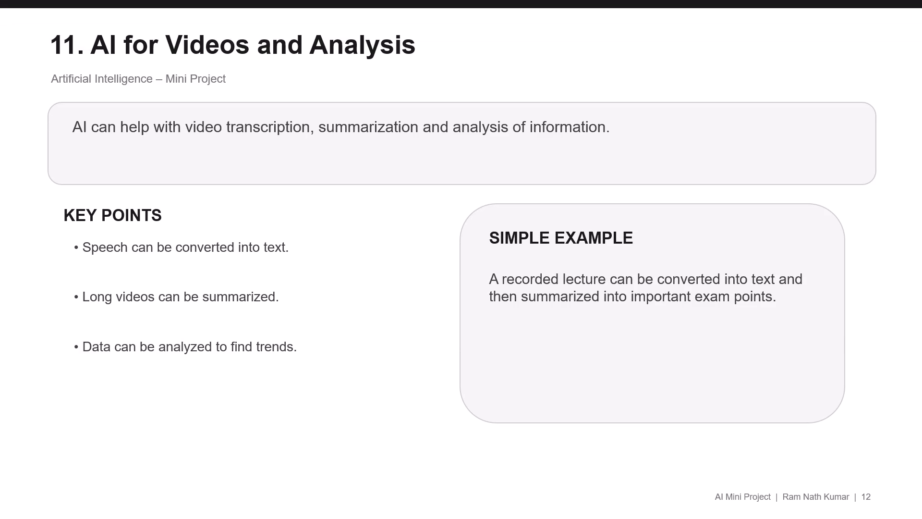
key("Right")
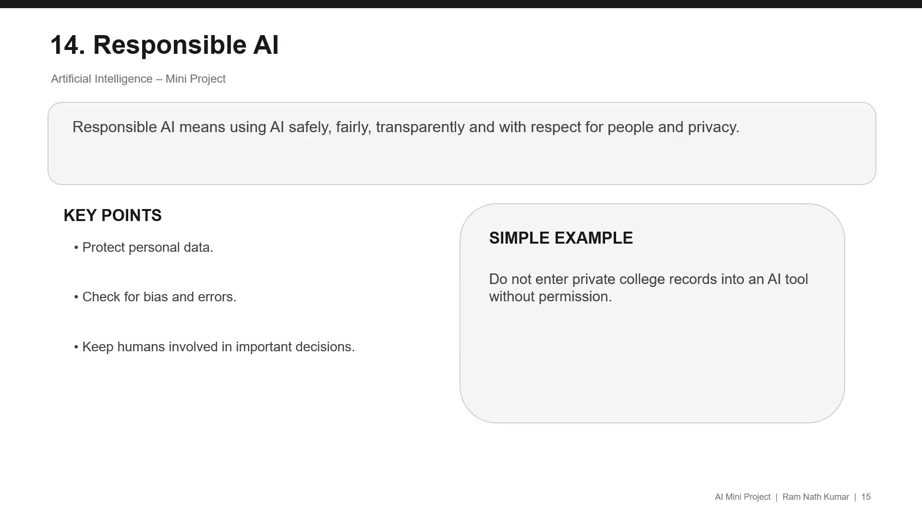
key("Right")
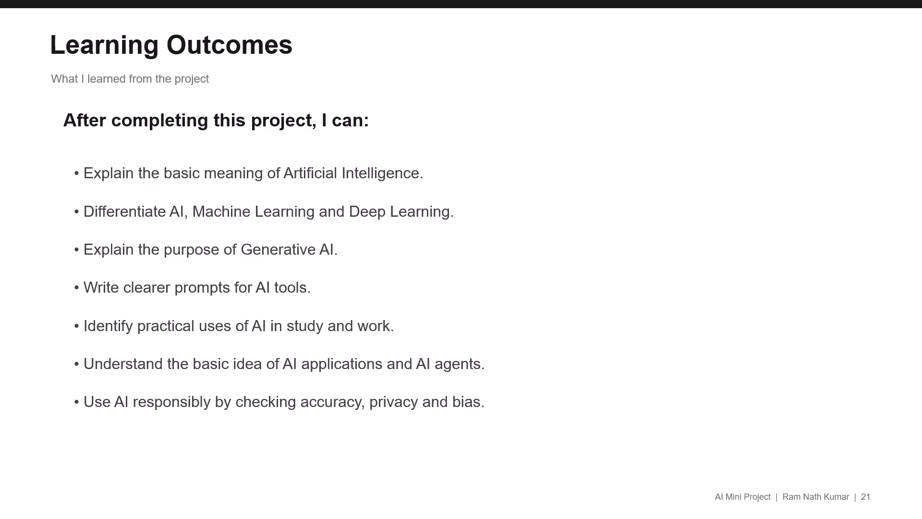
key("Right")
key("Right")
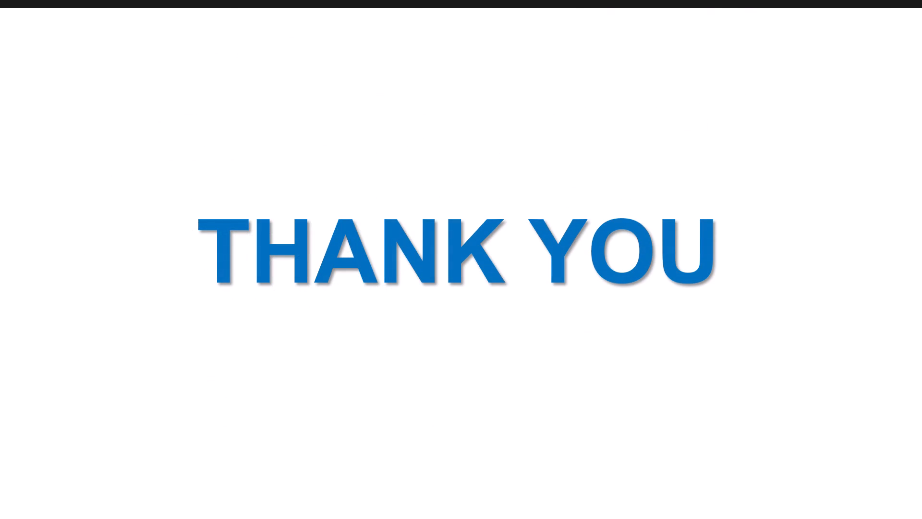
key("Escape")
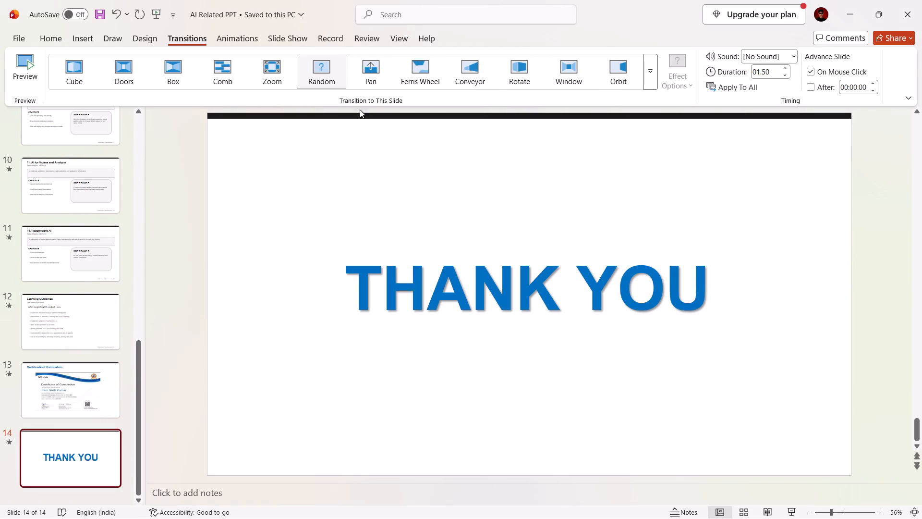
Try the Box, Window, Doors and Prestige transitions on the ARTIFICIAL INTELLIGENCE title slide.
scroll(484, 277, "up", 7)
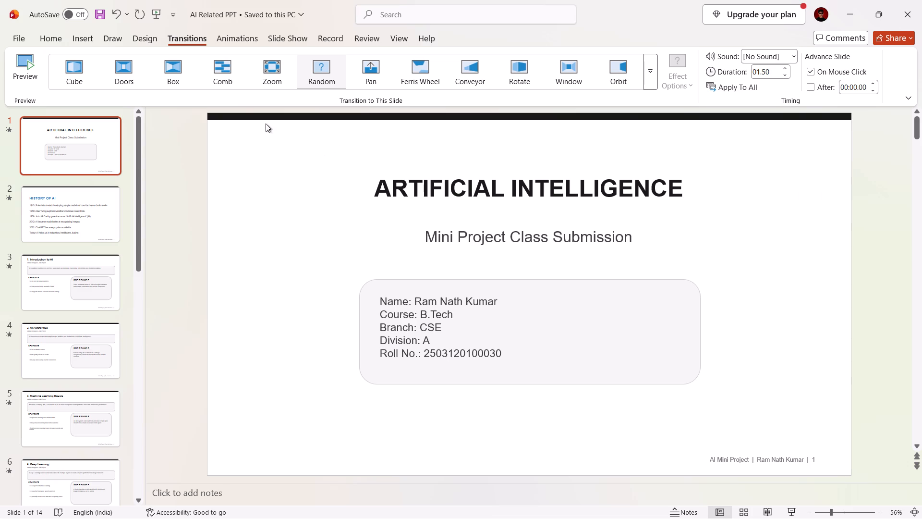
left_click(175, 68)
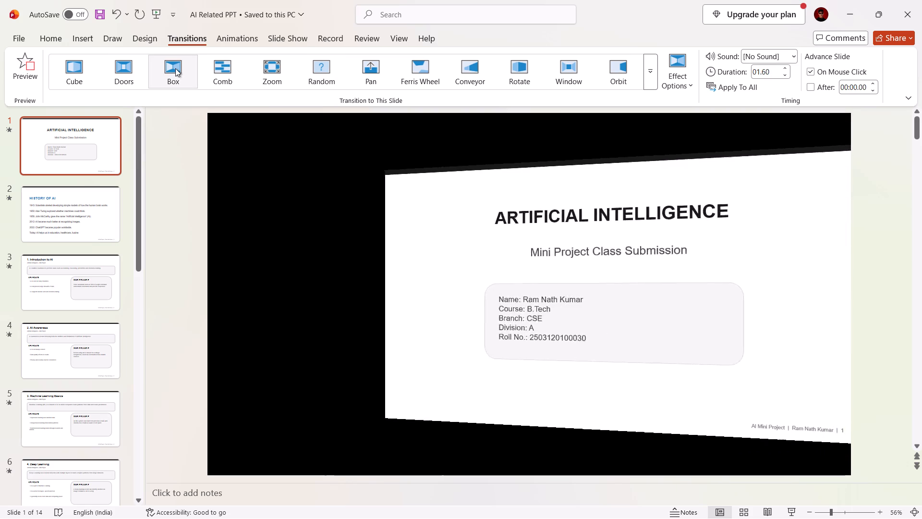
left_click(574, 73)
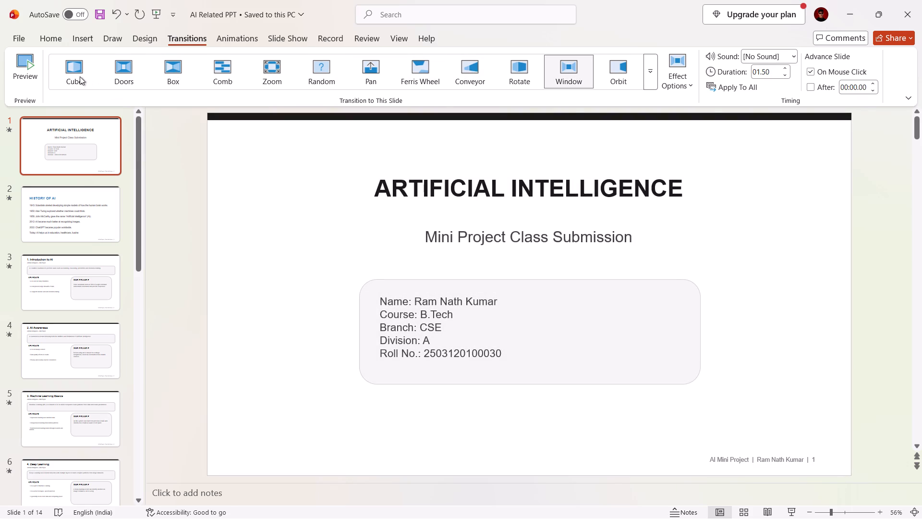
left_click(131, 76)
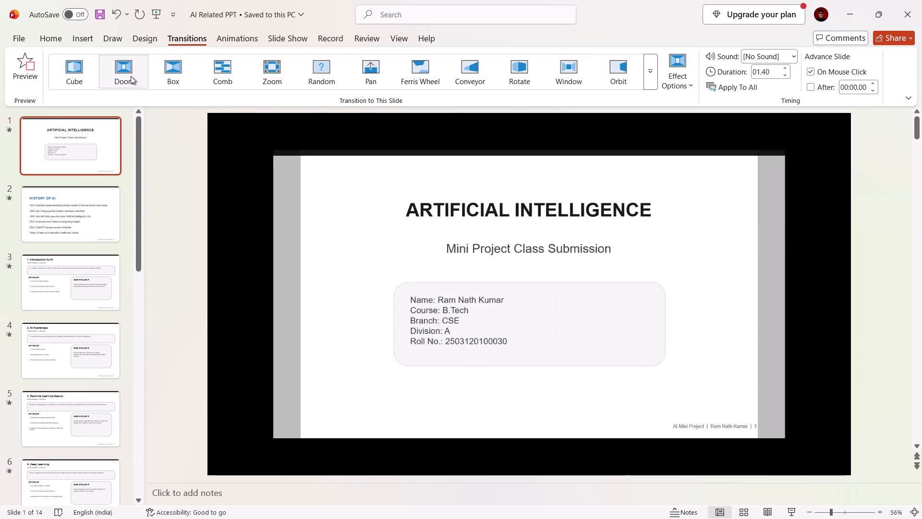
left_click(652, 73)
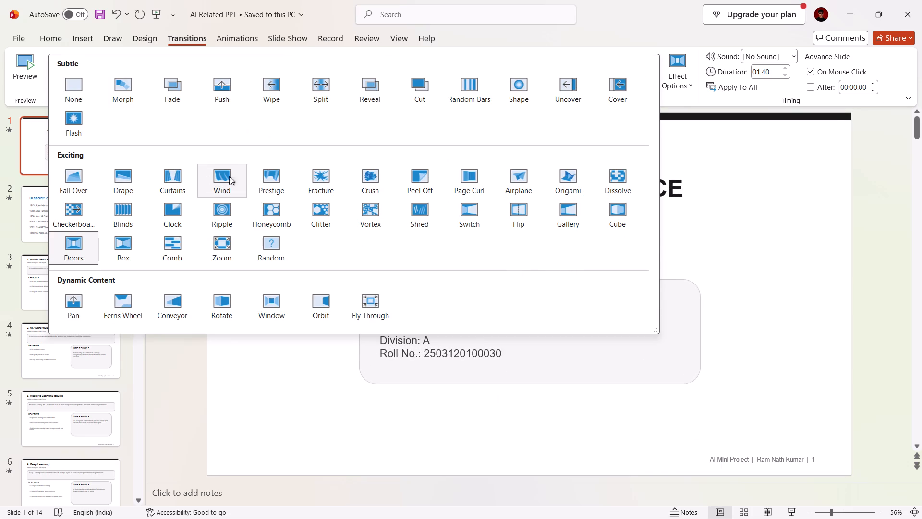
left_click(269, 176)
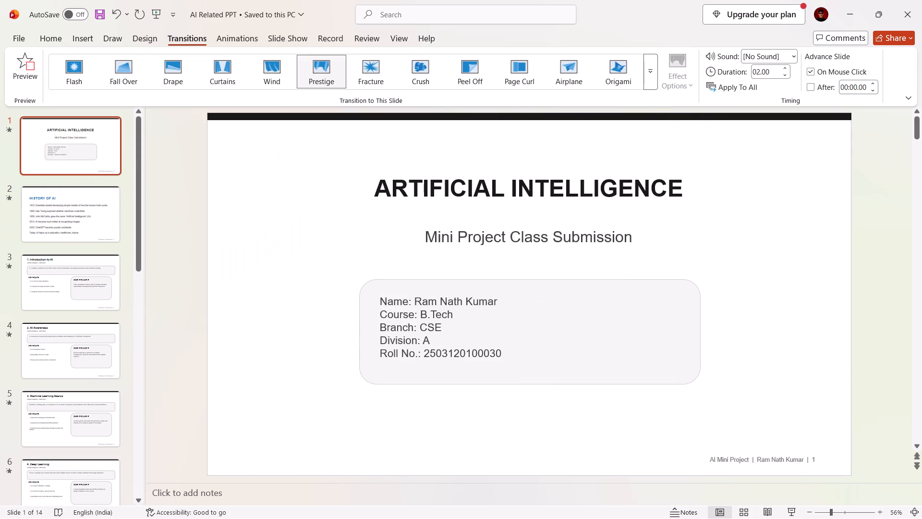
Set the ARTIFICIAL INTELLIGENCE title slide's transition to Curtains.
left_click(226, 74)
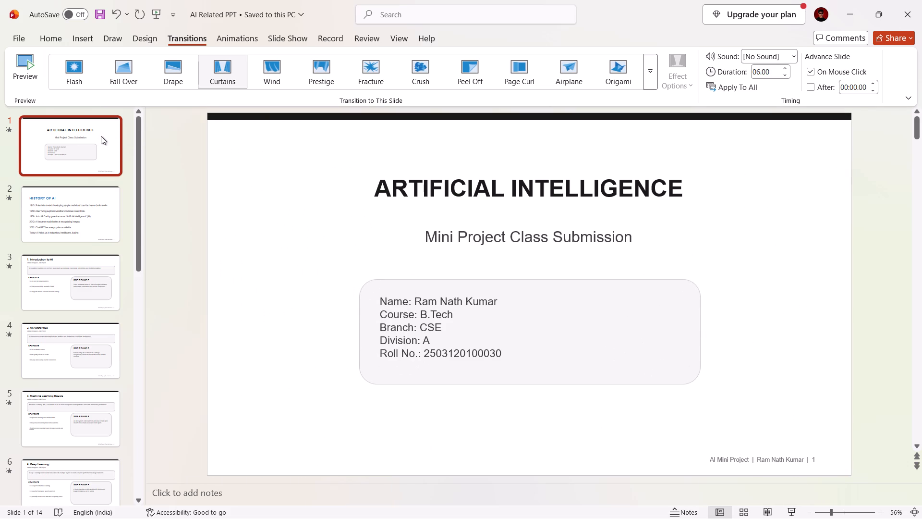
Set the HISTORY OF AI slide's transition to Curtains.
left_click(102, 214)
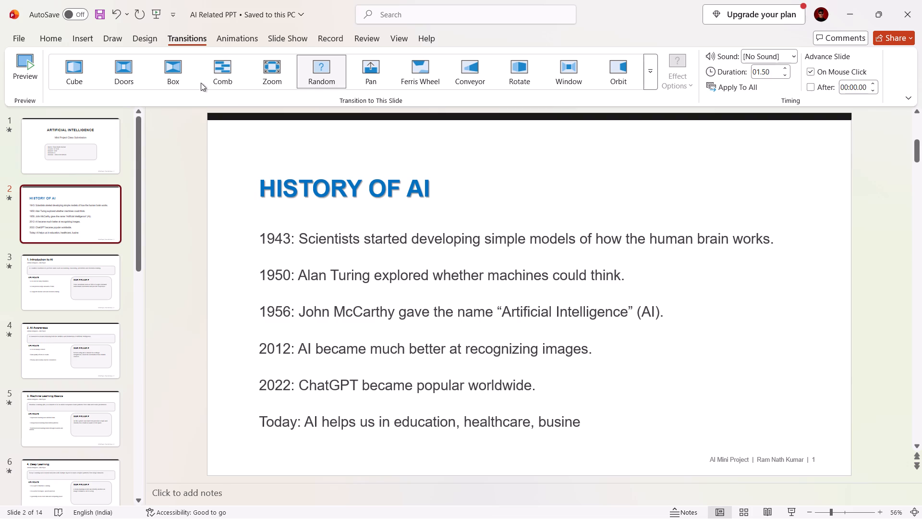
left_click(650, 81)
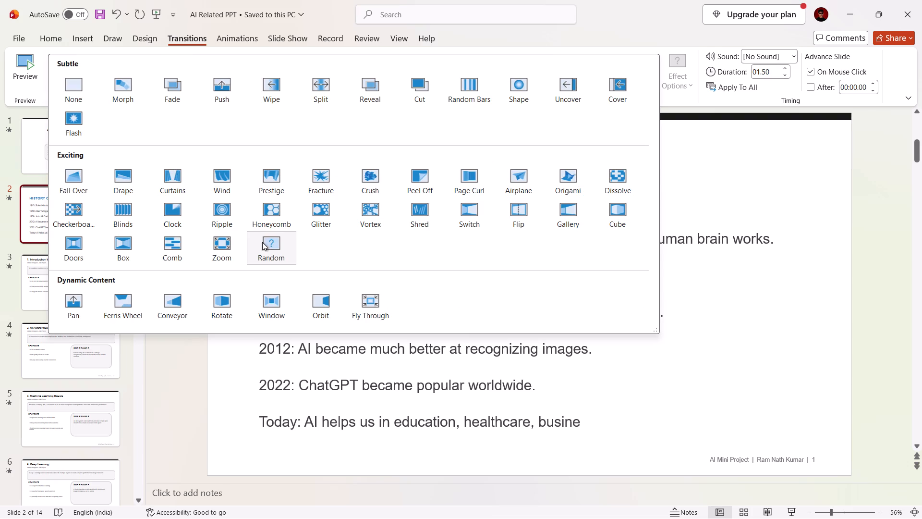
left_click(171, 184)
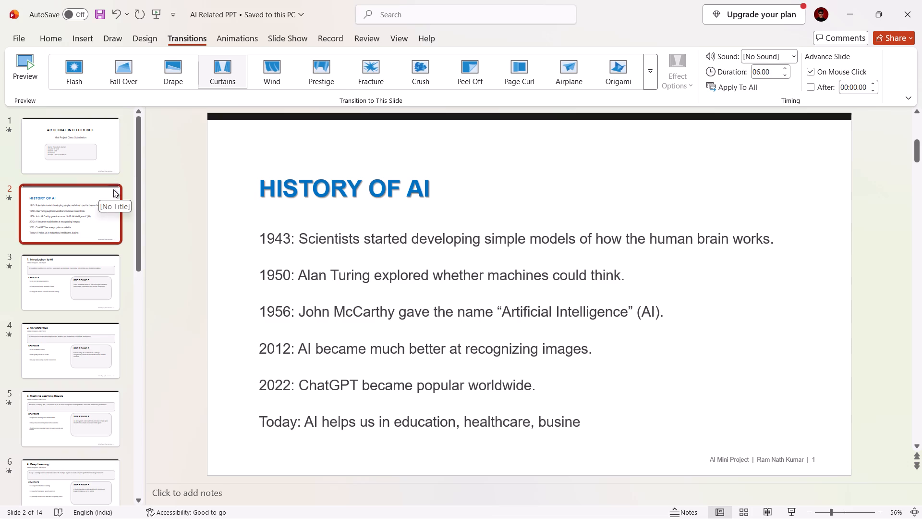
Reapply the Curtains transition to the ARTIFICIAL INTELLIGENCE title slide to replay its effect.
left_click(110, 145)
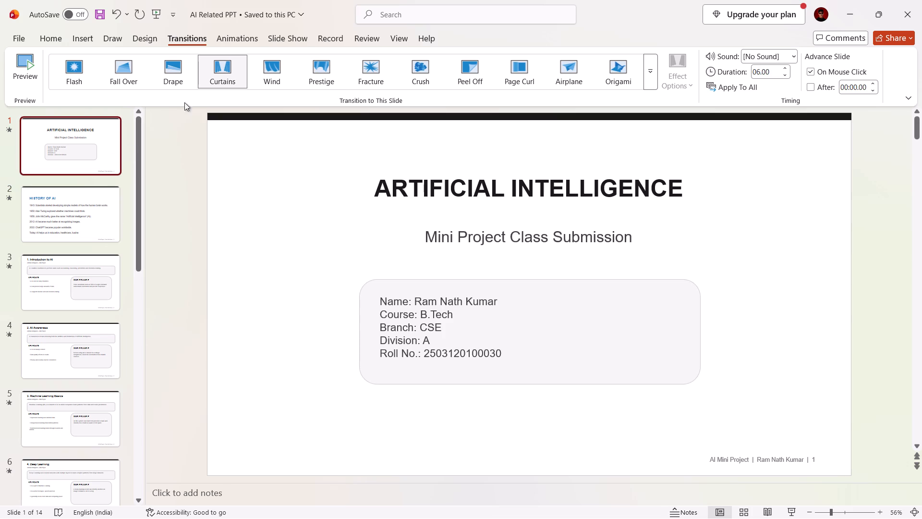
left_click(217, 75)
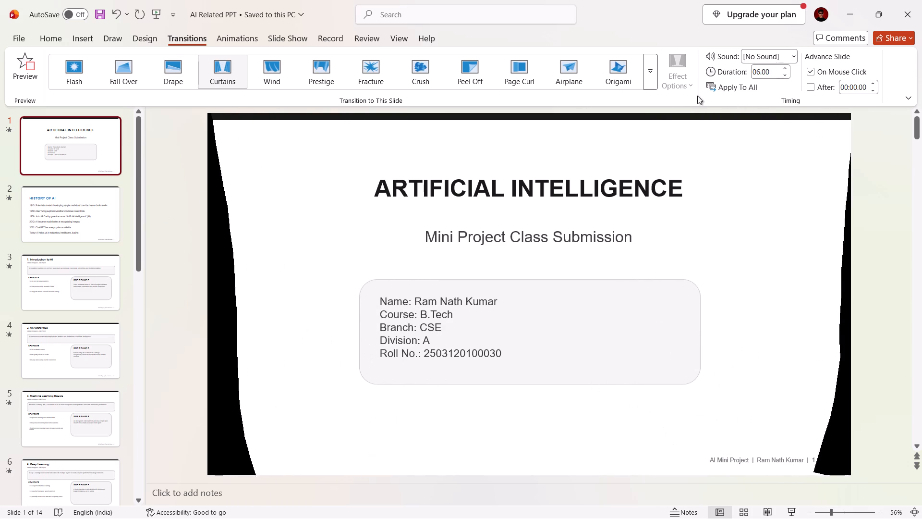
Play the slide show from the ARTIFICIAL INTELLIGENCE title slide through THANK YOU to check every transition, and exit it.
left_click(154, 11)
key("Right")
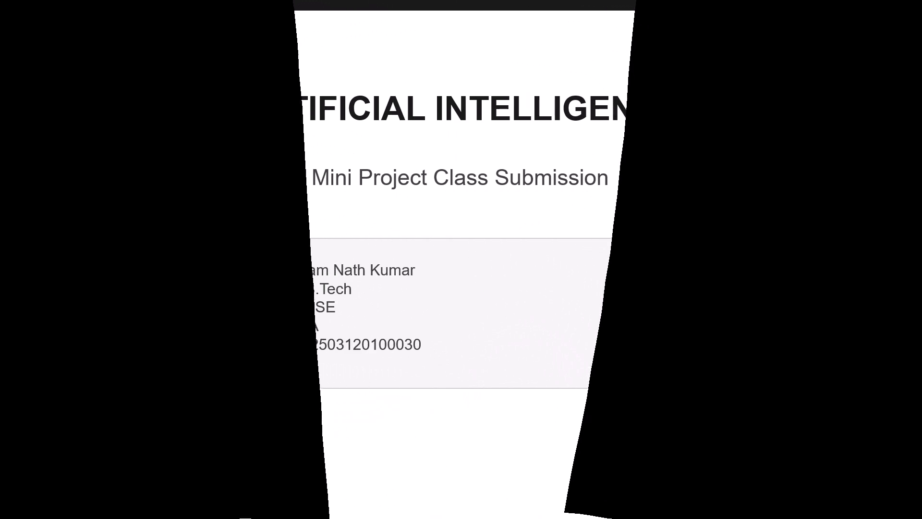
key("Right")
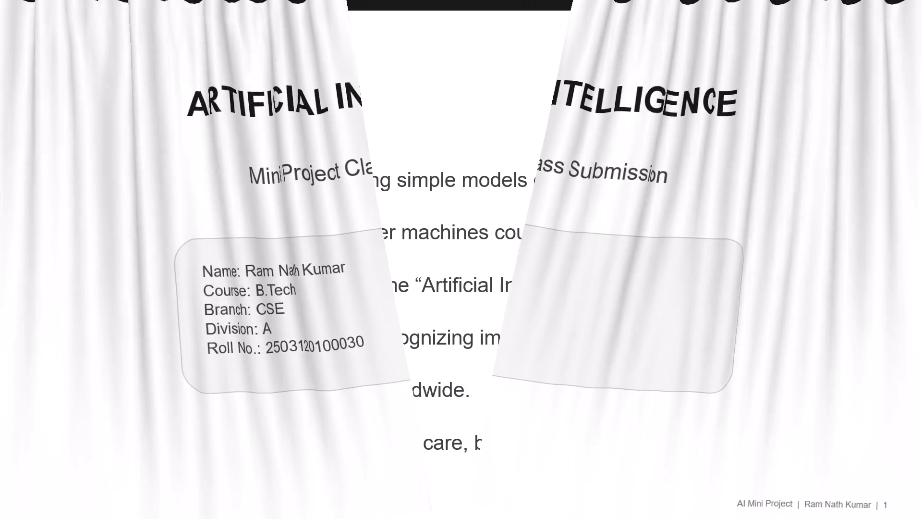
key("Right")
key("Right")
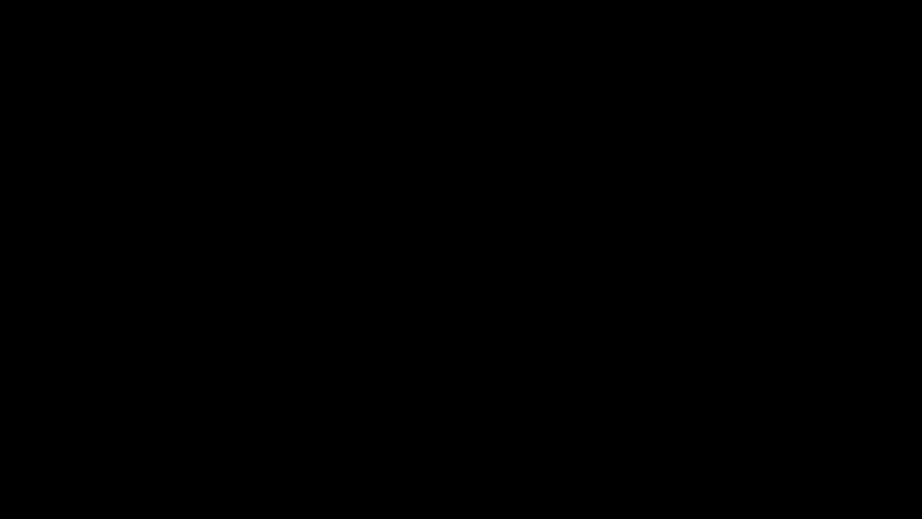
key("Right")
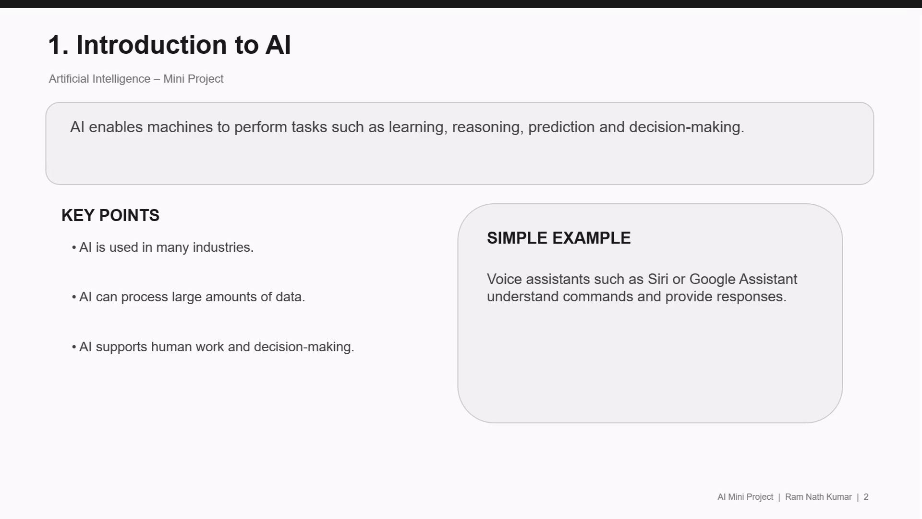
key("Right")
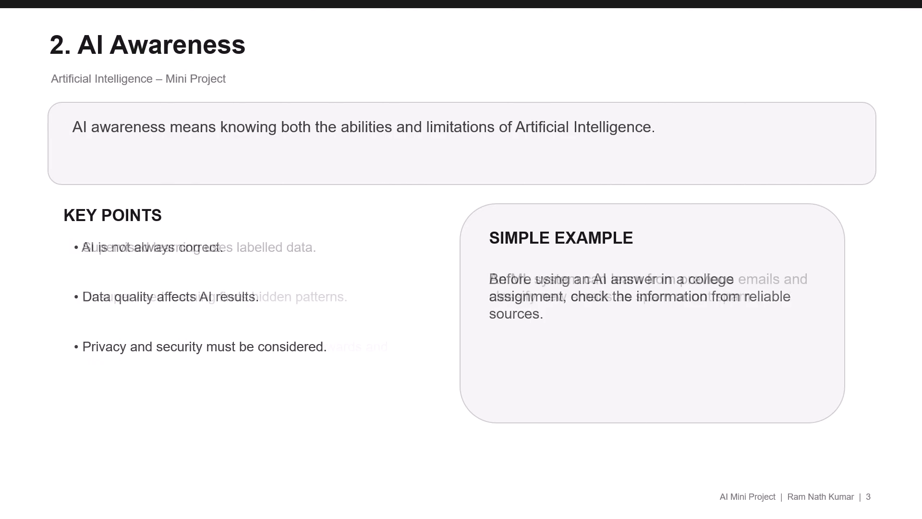
key("Right")
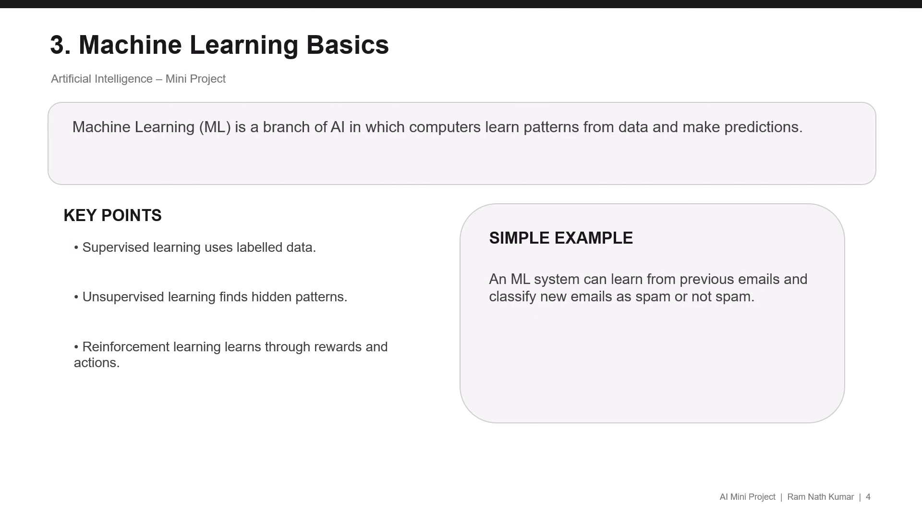
key("Right")
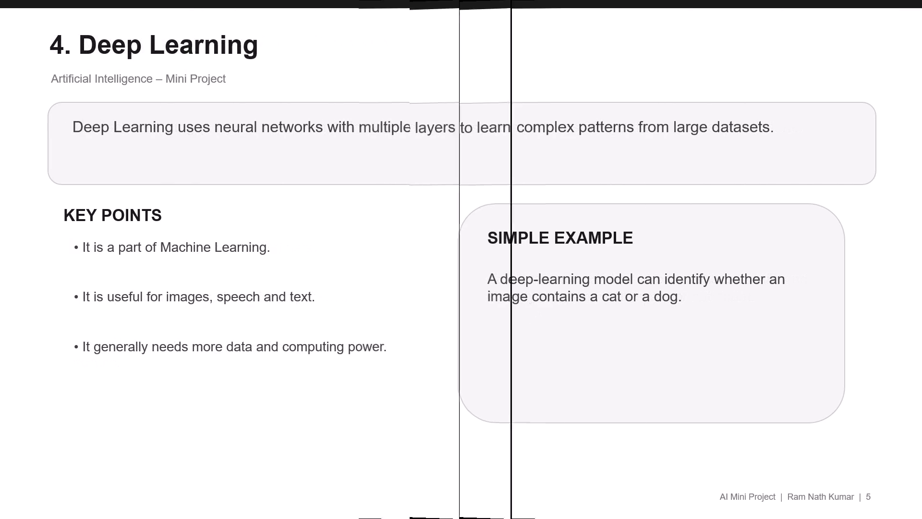
key("Right")
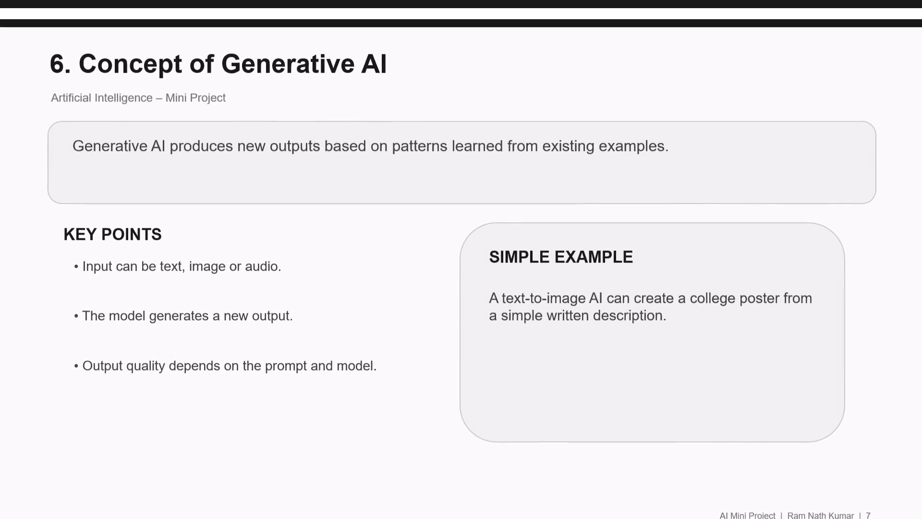
key("Right")
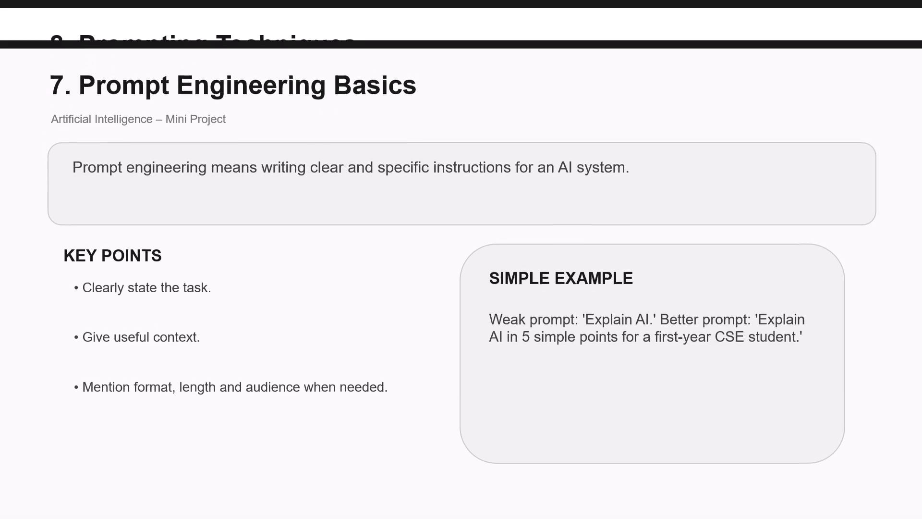
key("Right")
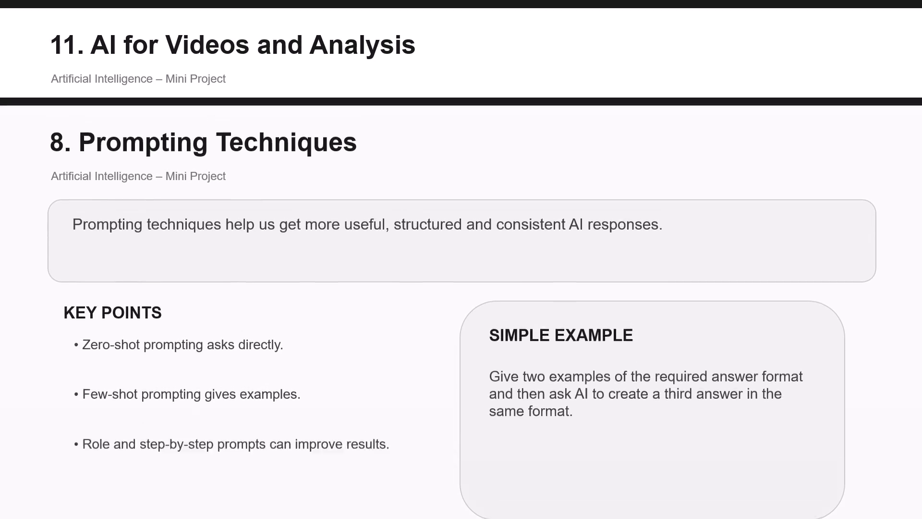
key("Right")
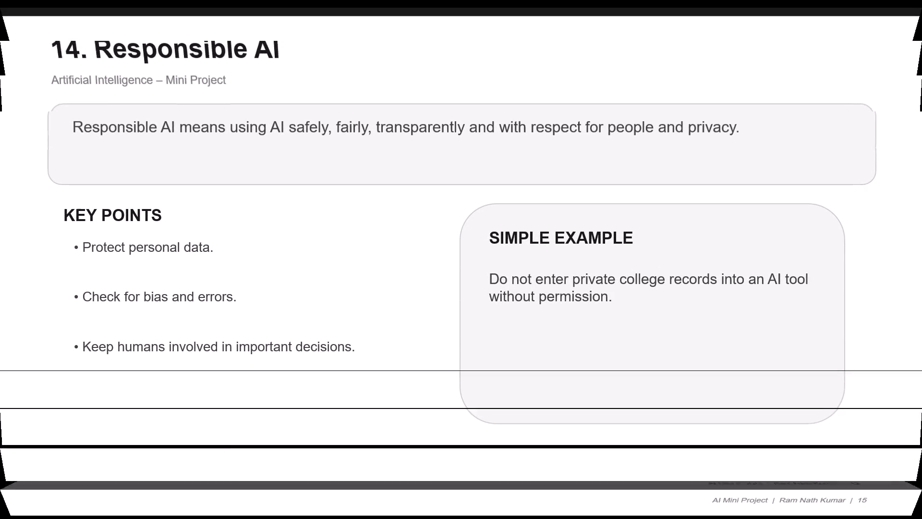
key("Right")
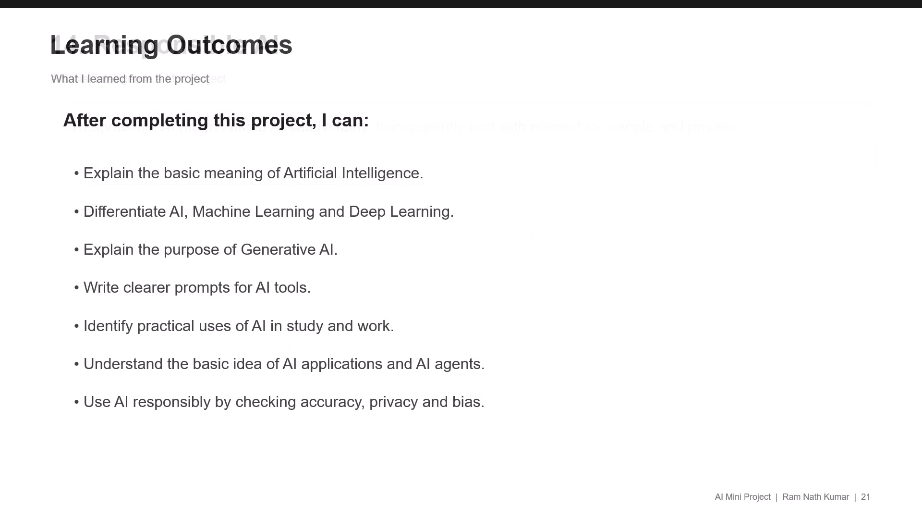
key("Right")
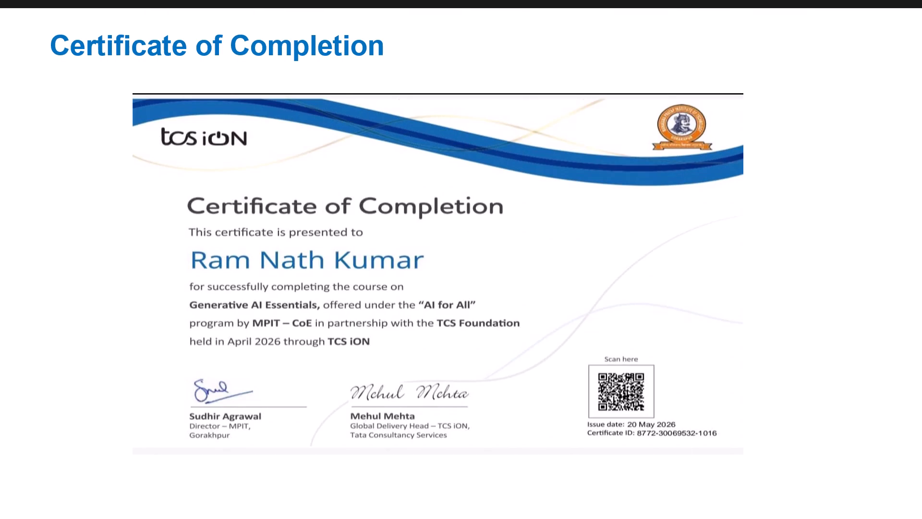
key("Right")
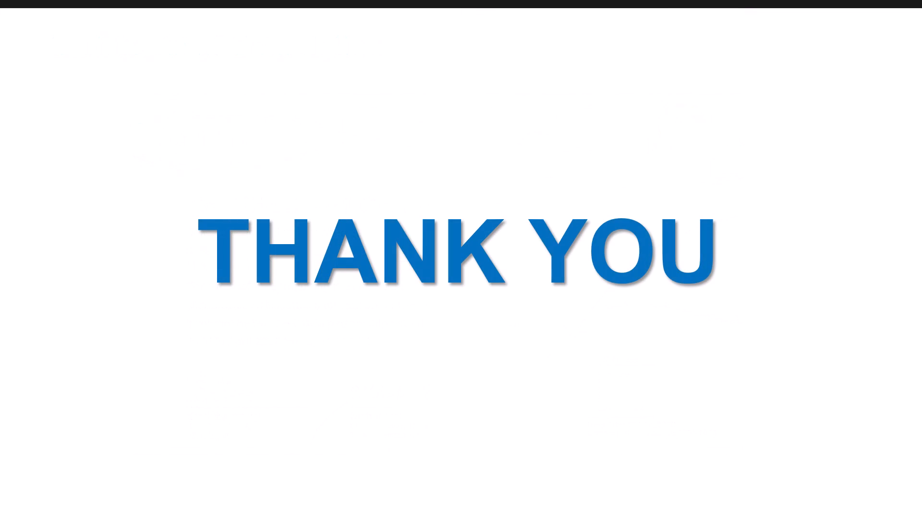
key("Right")
key("Right")
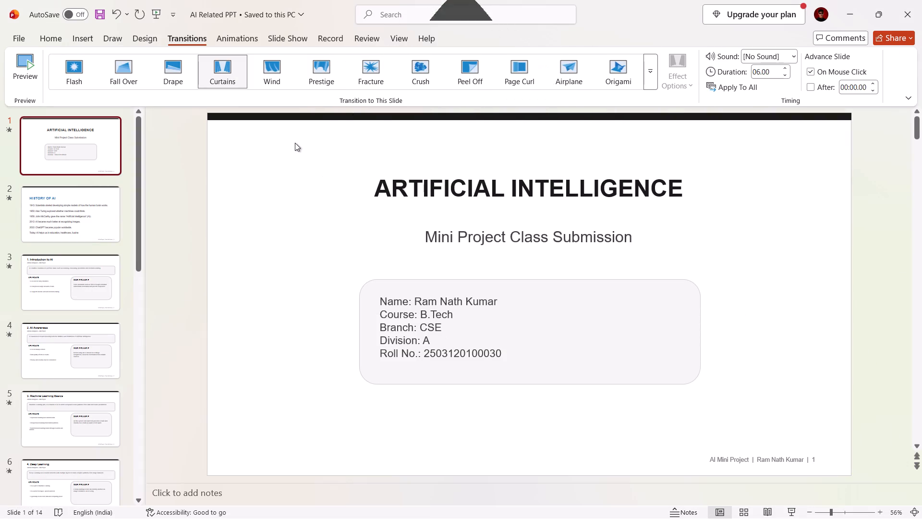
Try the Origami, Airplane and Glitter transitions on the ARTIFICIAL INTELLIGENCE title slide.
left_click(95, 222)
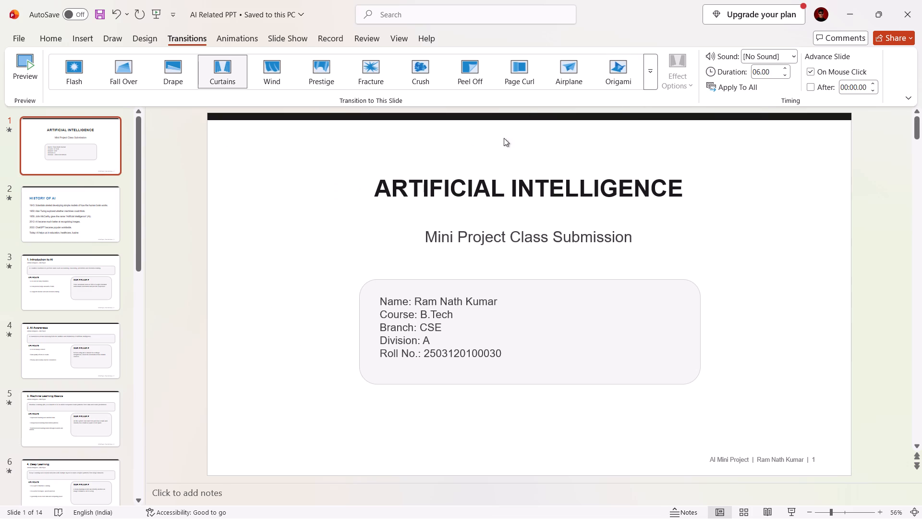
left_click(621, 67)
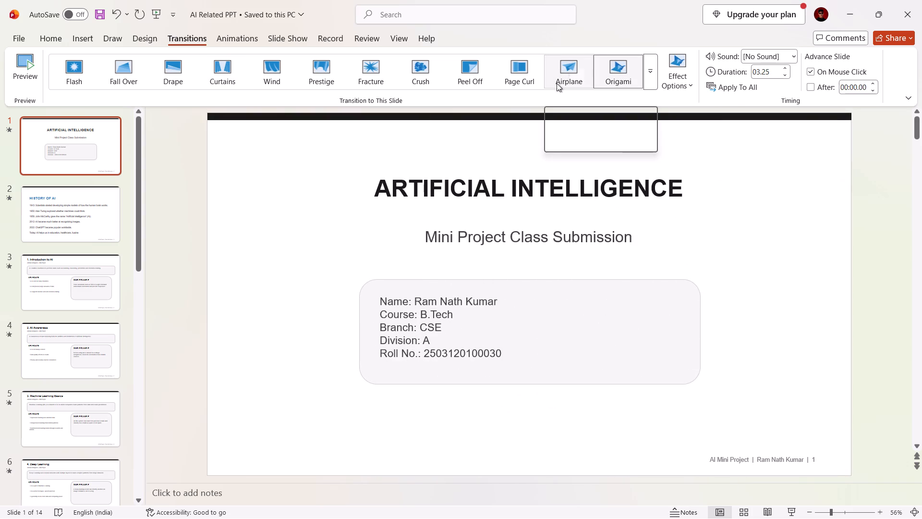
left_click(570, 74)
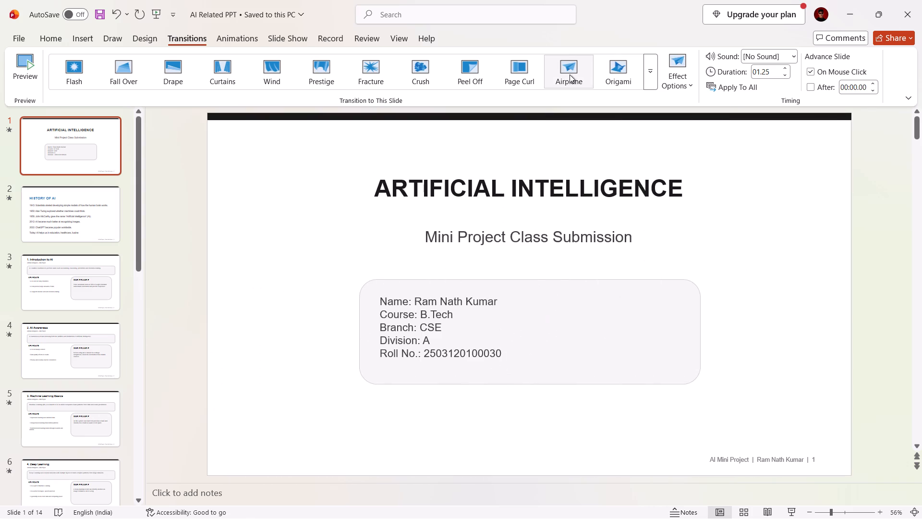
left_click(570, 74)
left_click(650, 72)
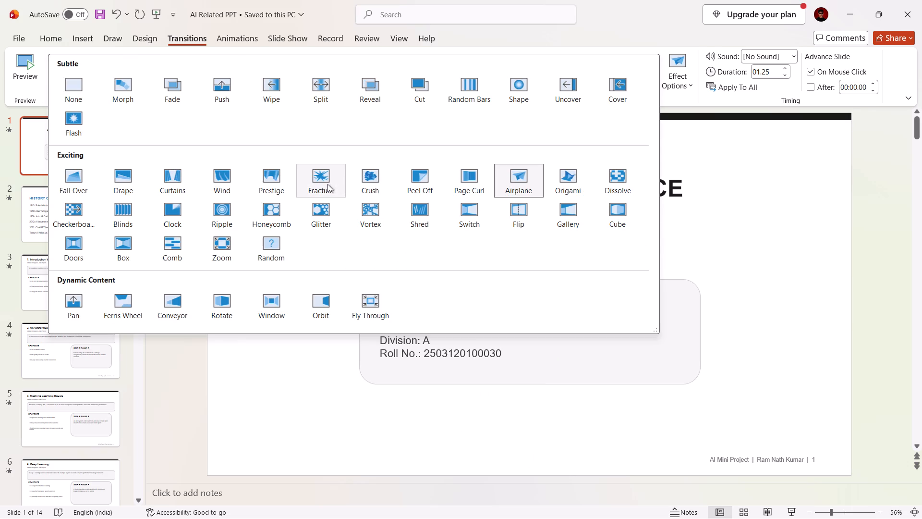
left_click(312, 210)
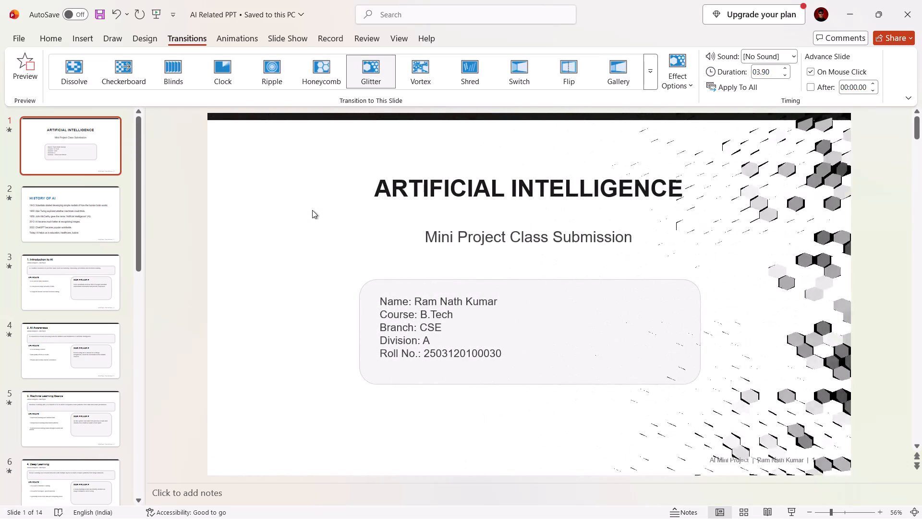
Set the ARTIFICIAL INTELLIGENCE title slide's transition to Vortex.
left_click(93, 155)
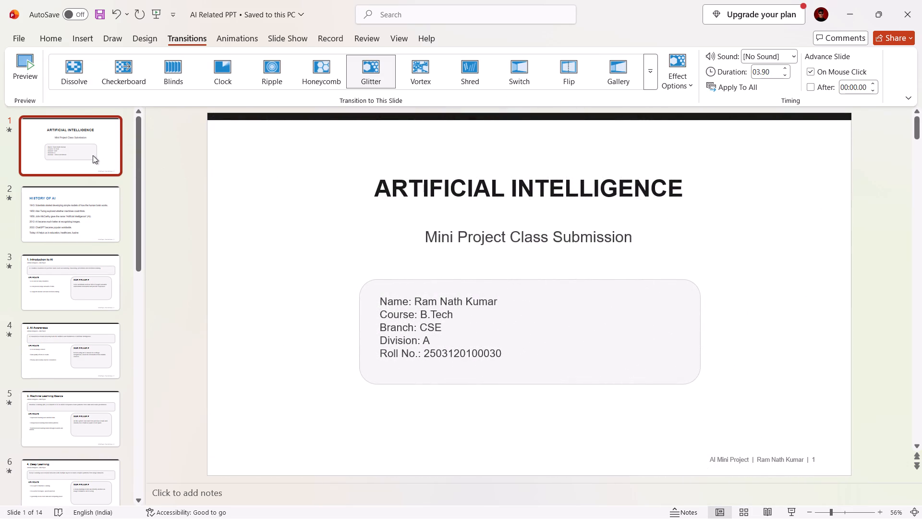
left_click(423, 70)
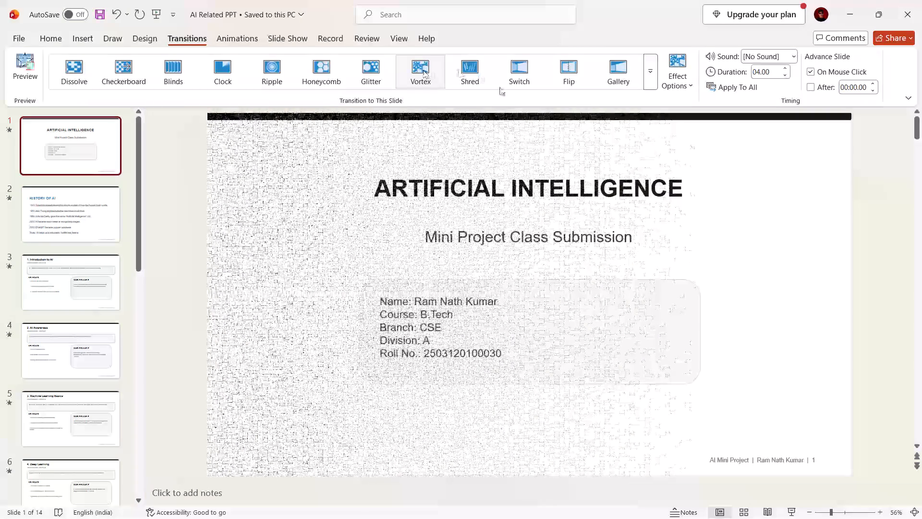
Set the HISTORY OF AI slide's transition to Origami.
left_click(102, 217)
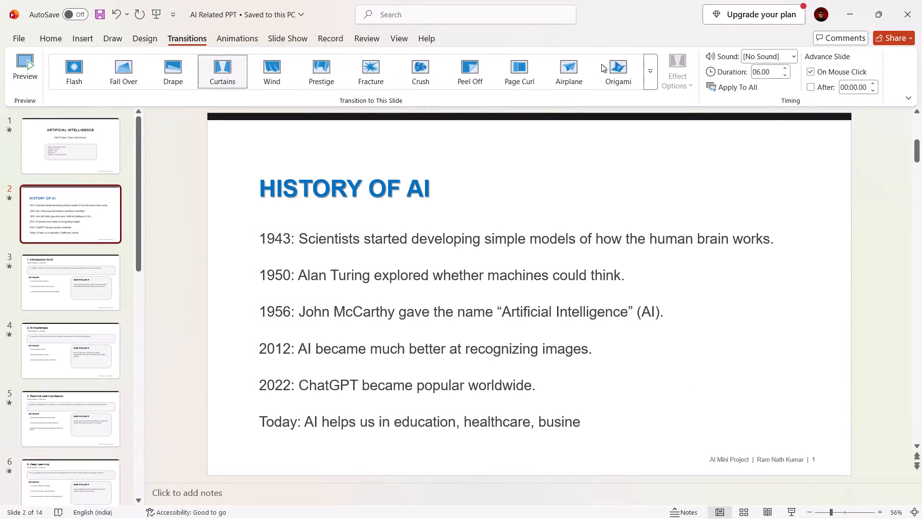
left_click(612, 67)
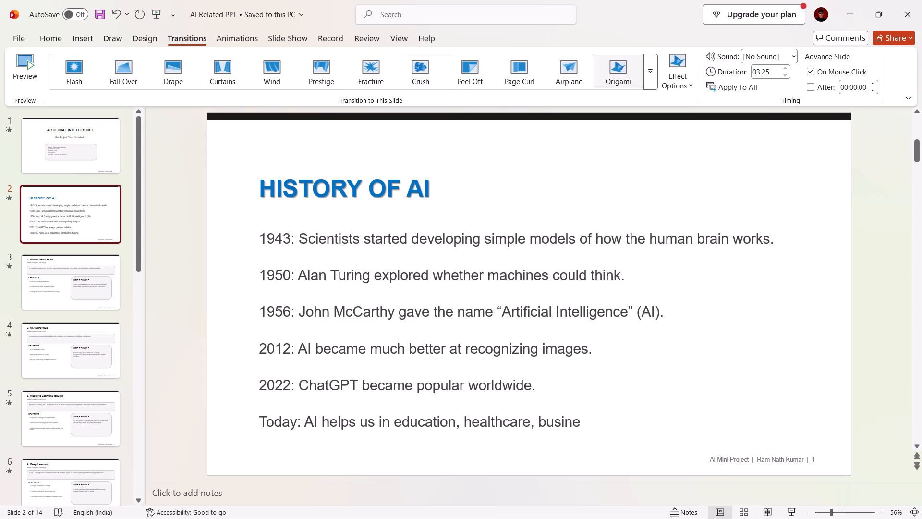
Set the Certificate of Completion slide's transition to Airplane.
scroll(82, 352, "up", 1, "ctrl")
scroll(82, 352, "down", 16)
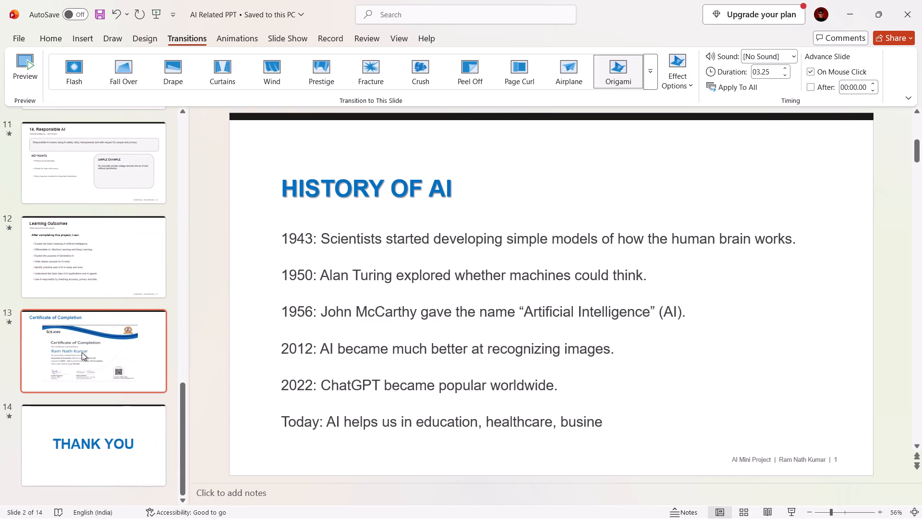
left_click(92, 350)
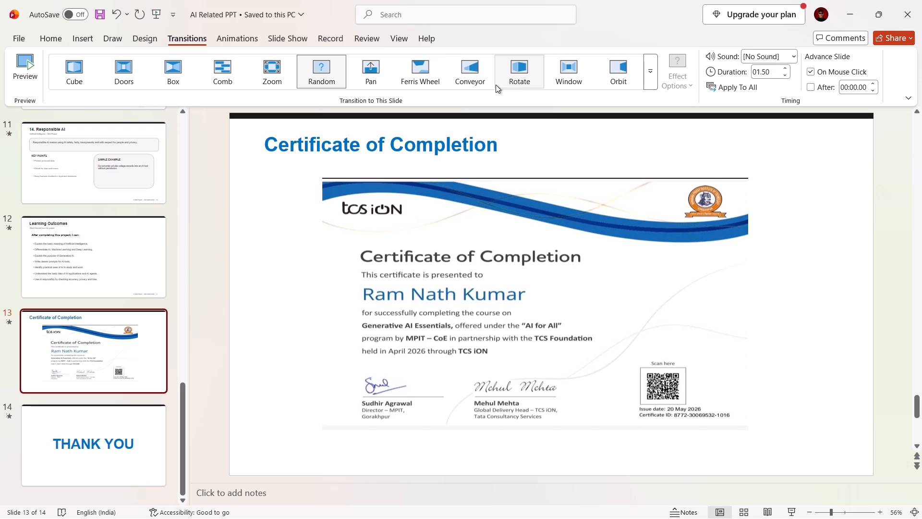
left_click(653, 67)
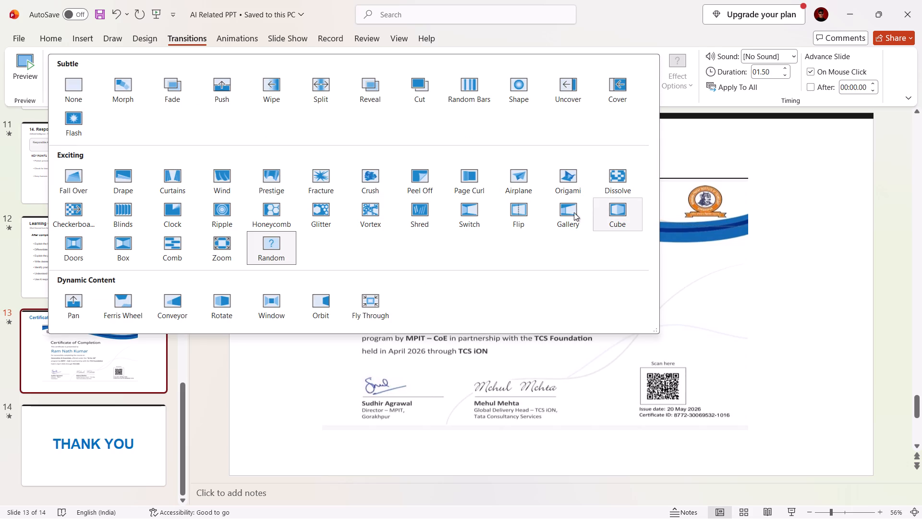
left_click(522, 177)
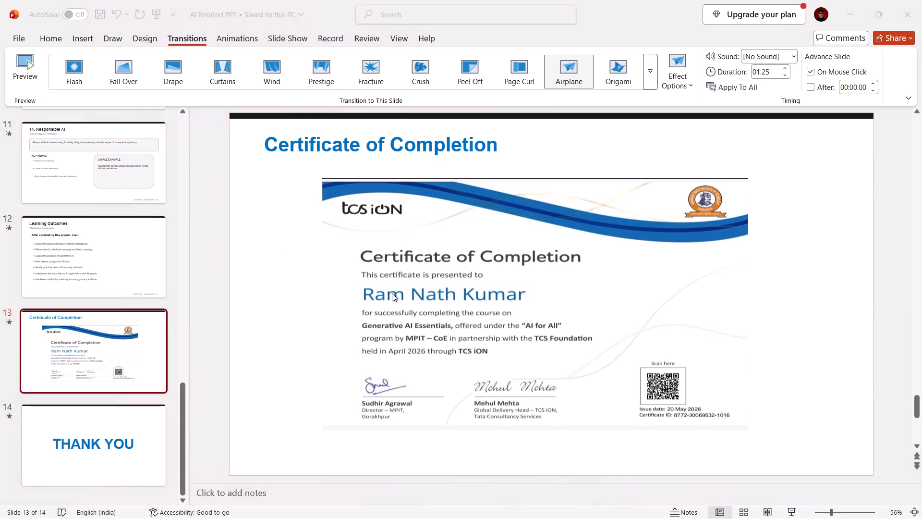
Run the slide show from the ARTIFICIAL INTELLIGENCE title slide through the AI for Videos and Analysis slide to check the transitions.
scroll(531, 297, "down", 4)
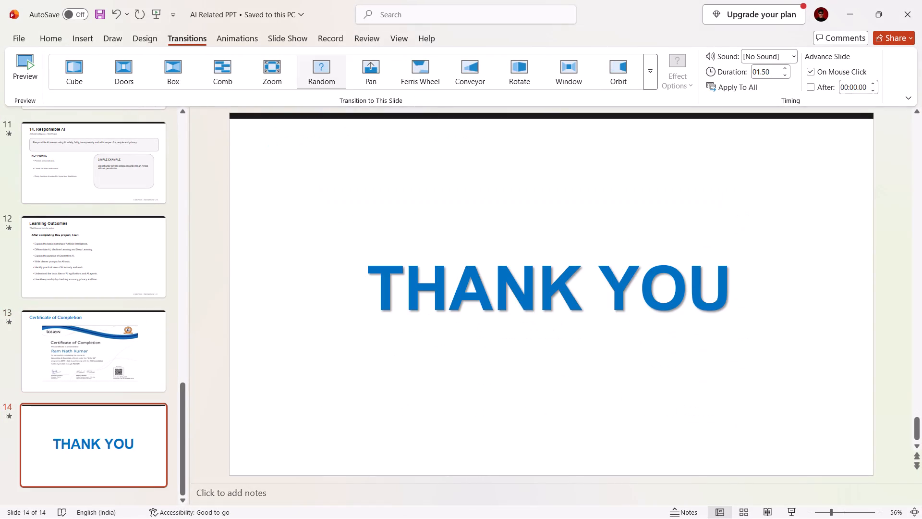
scroll(531, 297, "down", 1)
scroll(531, 297, "up", 9)
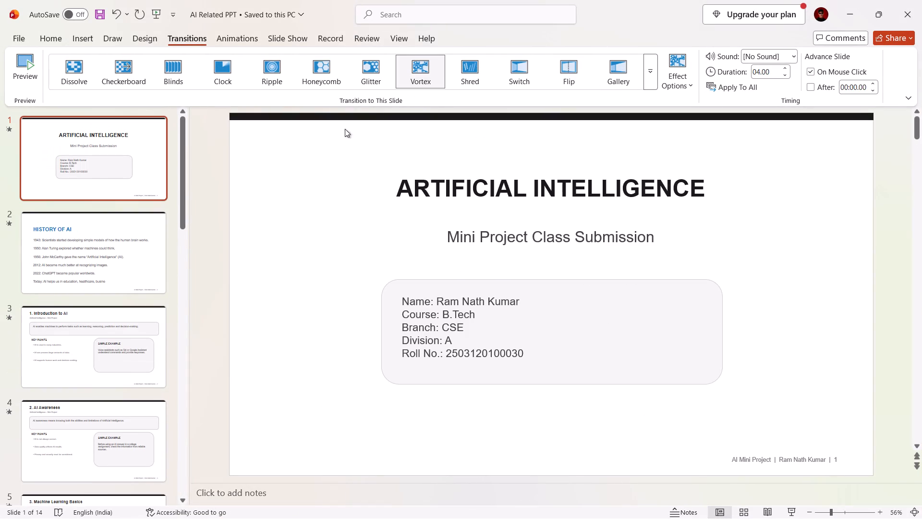
left_click(155, 14)
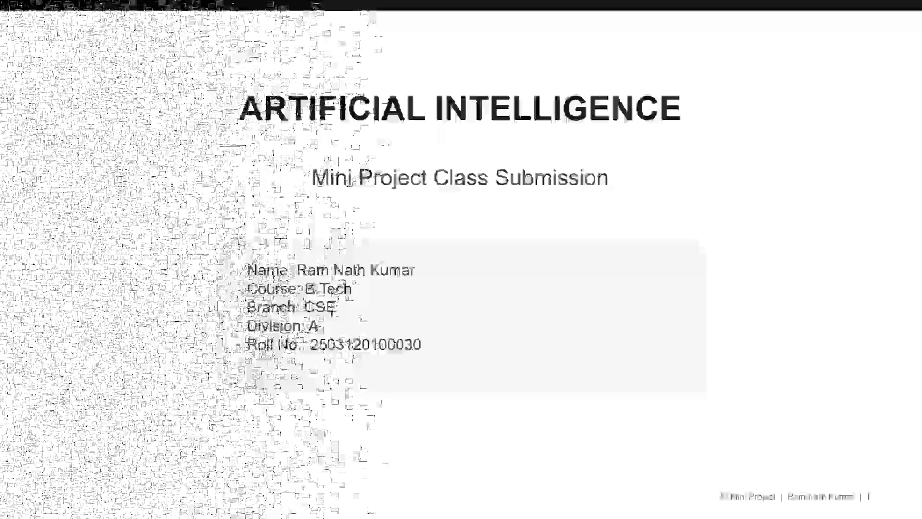
key("Right")
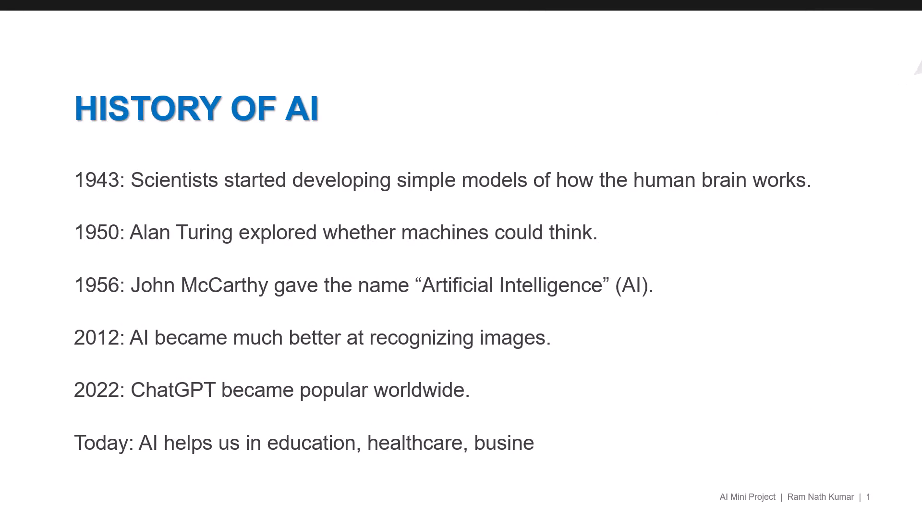
key("Right")
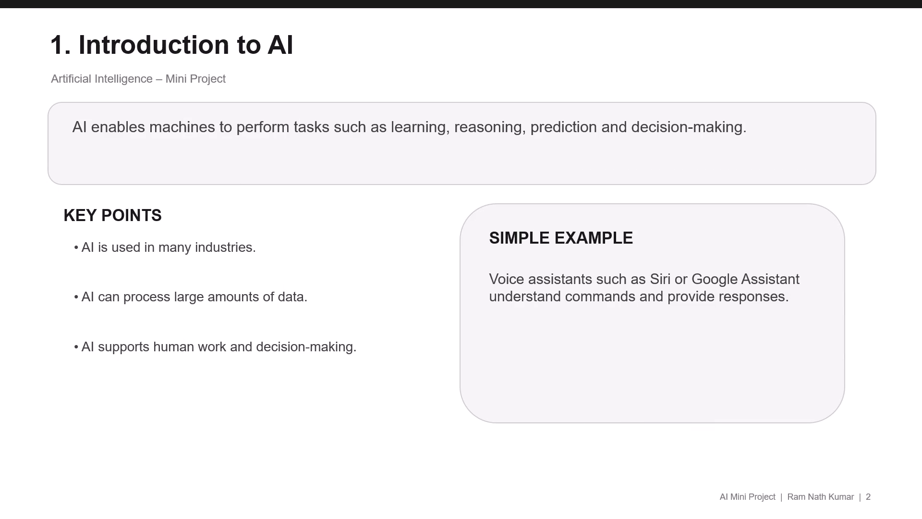
key("Right")
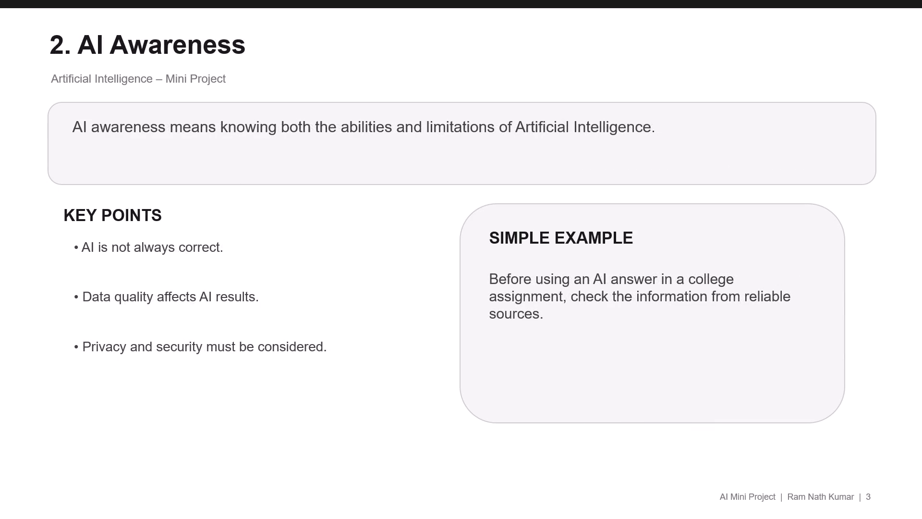
key("Right")
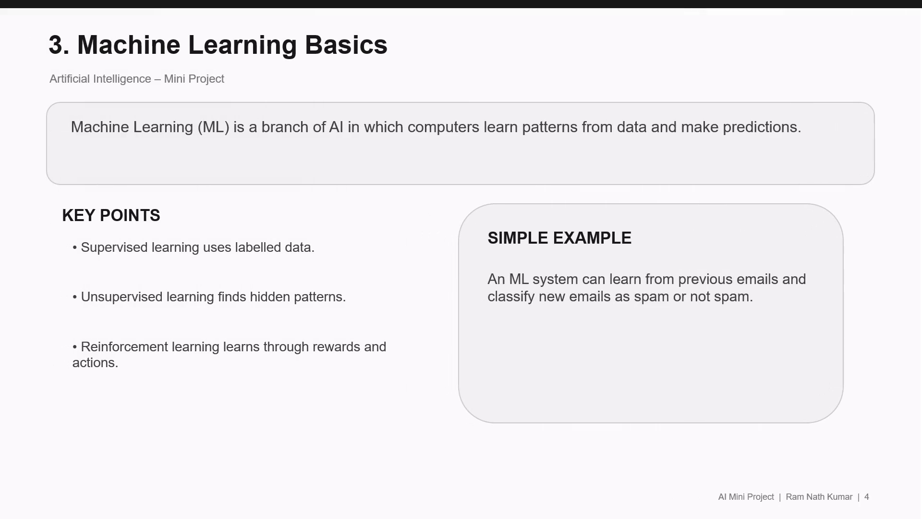
key("Right")
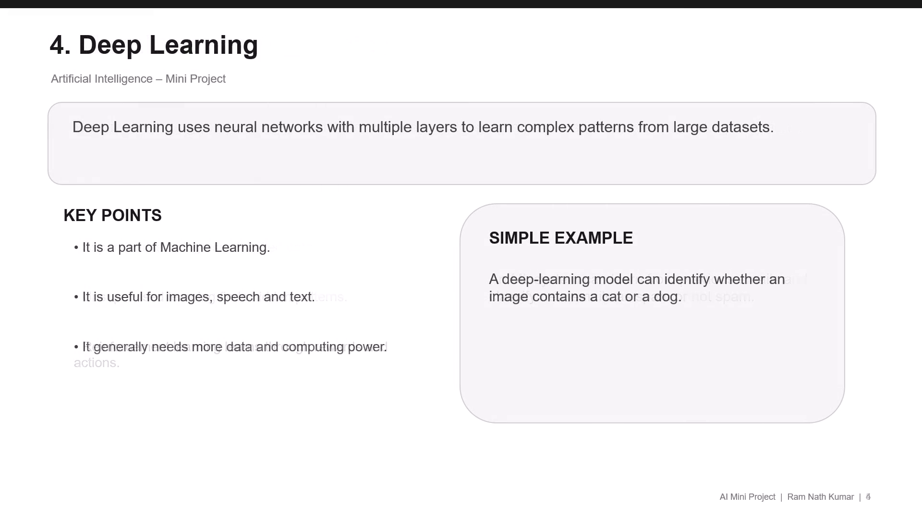
key("Right")
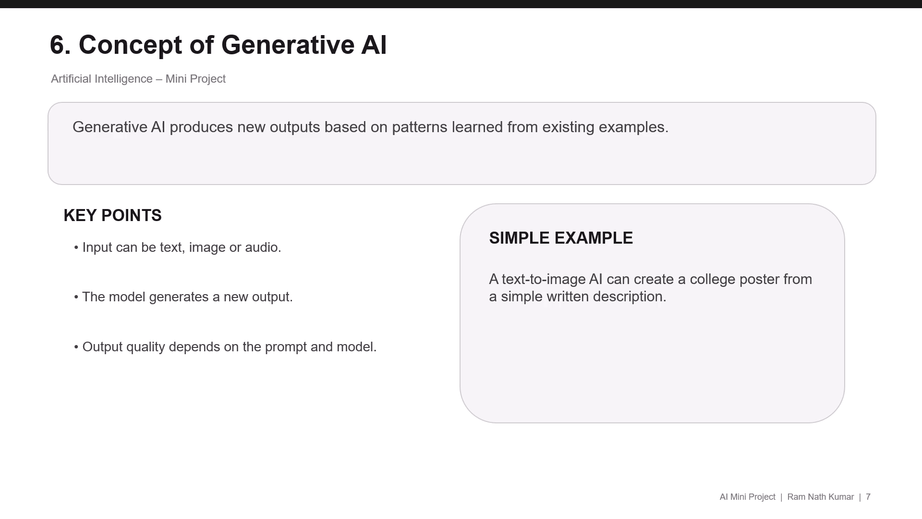
key("Right")
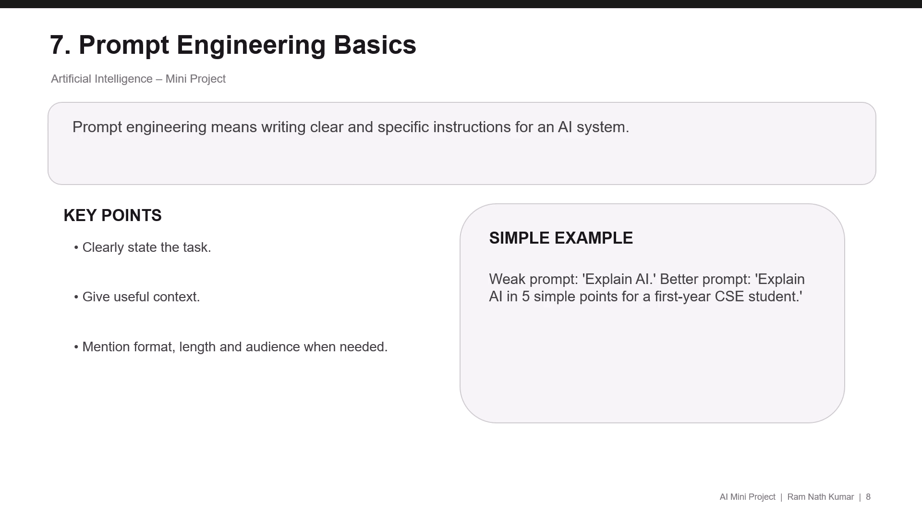
key("Right")
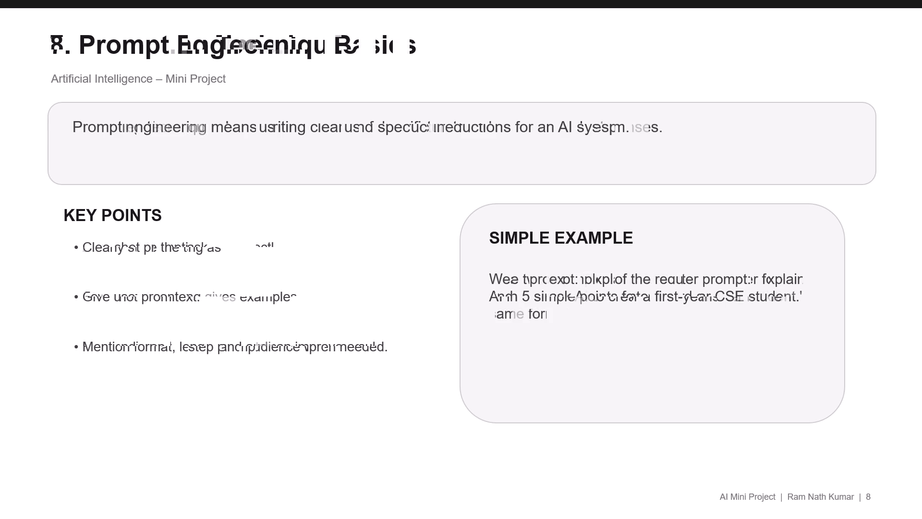
key("Right")
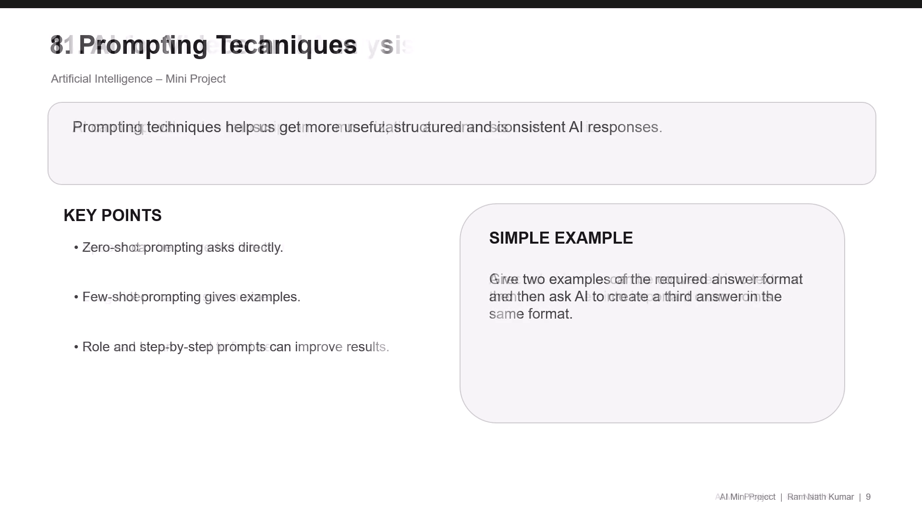
key("Right")
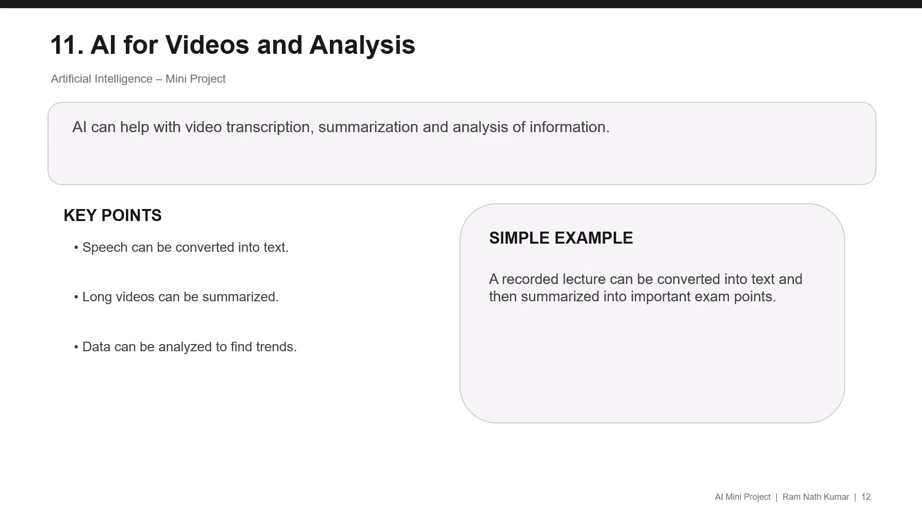